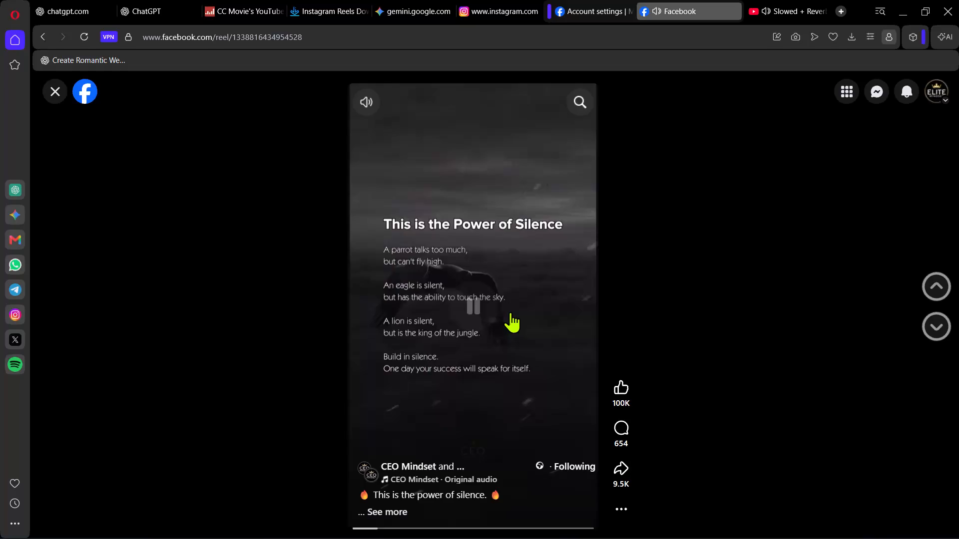
Like the CEO Mindset reel "This is the Power of Silence".
left_click(619, 381)
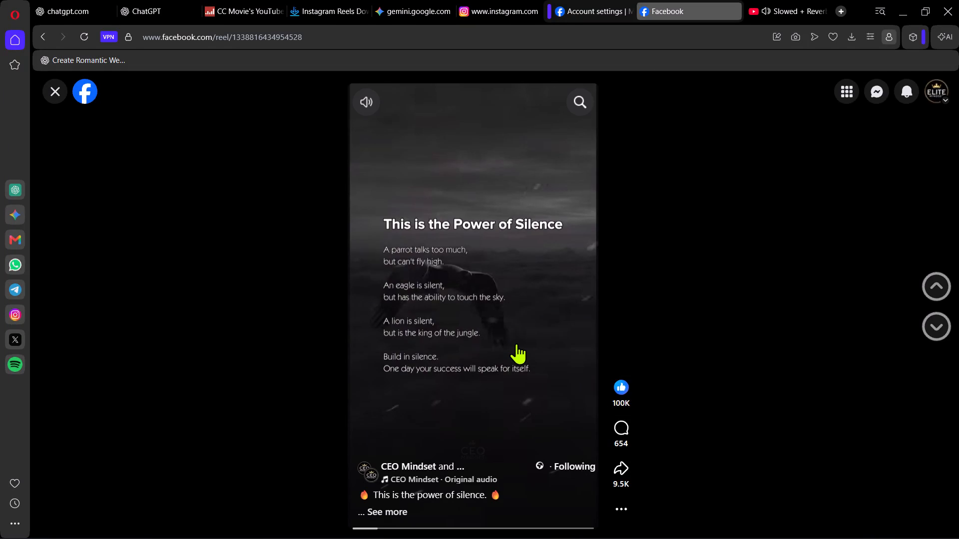
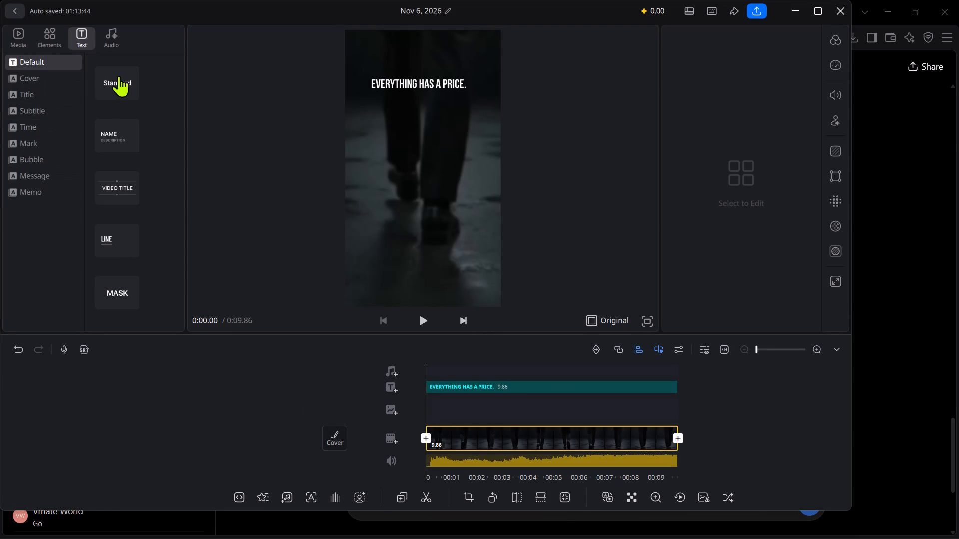
left_click(119, 76)
left_click(467, 373)
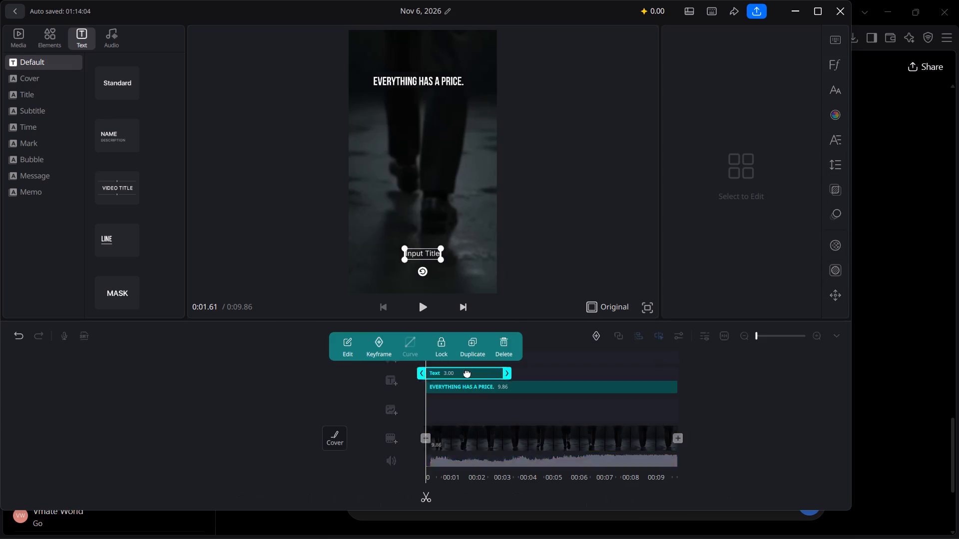
left_click(341, 346)
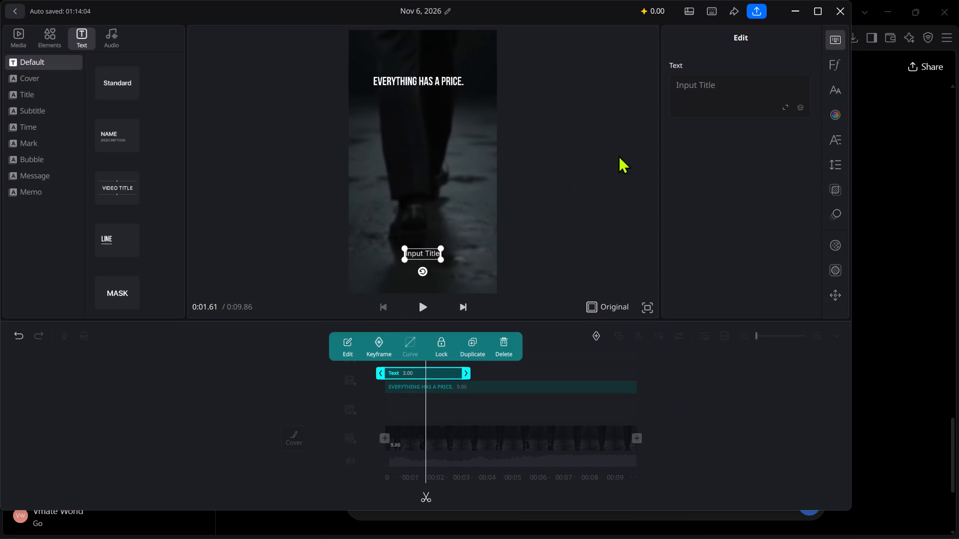
left_click(706, 88)
key("ctrl+v")
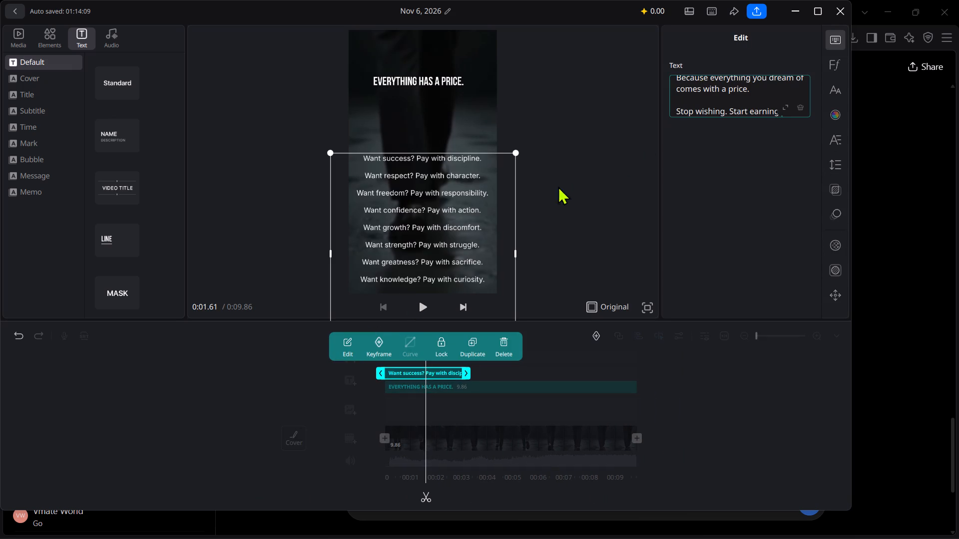
Move the quote block up to just beneath the title and left-align its lines.
left_click_drag(422, 235, 427, 175)
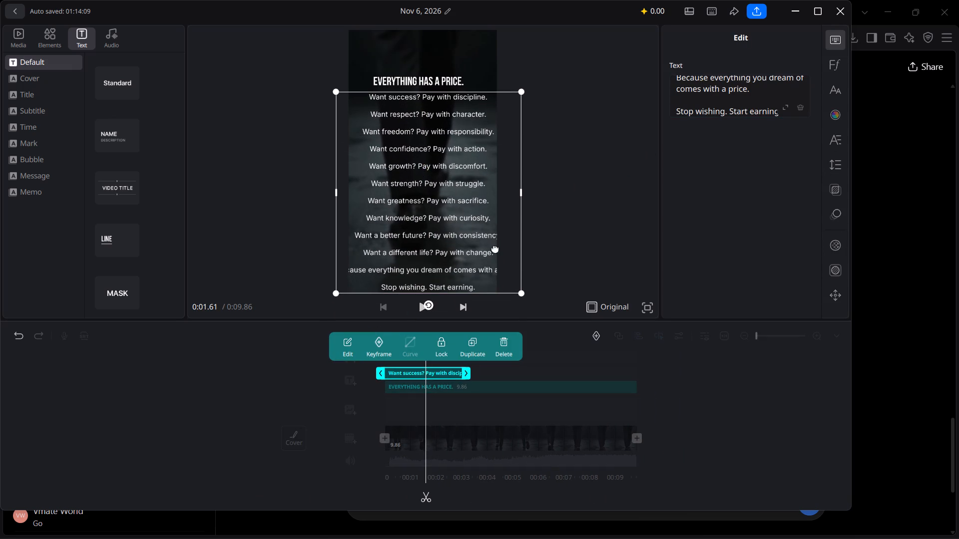
left_click(838, 142)
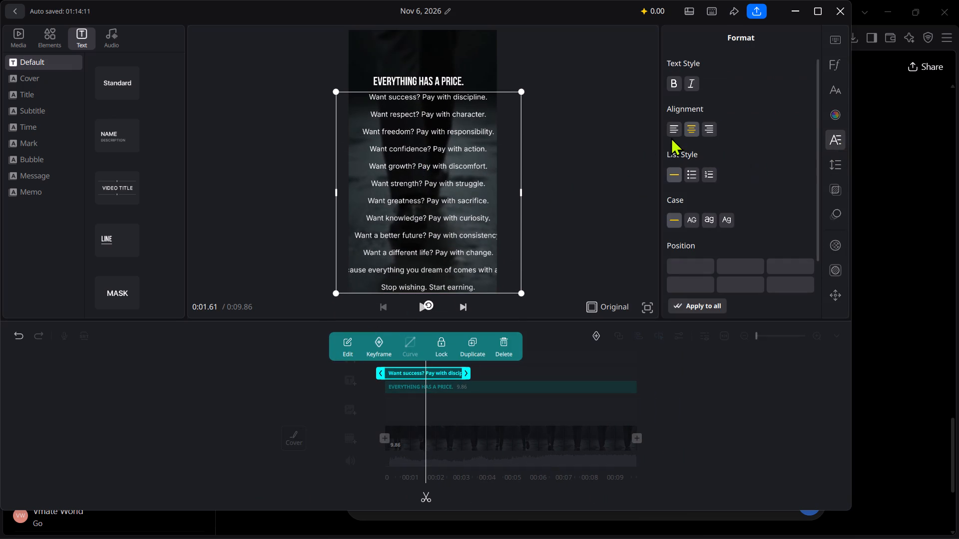
left_click(671, 135)
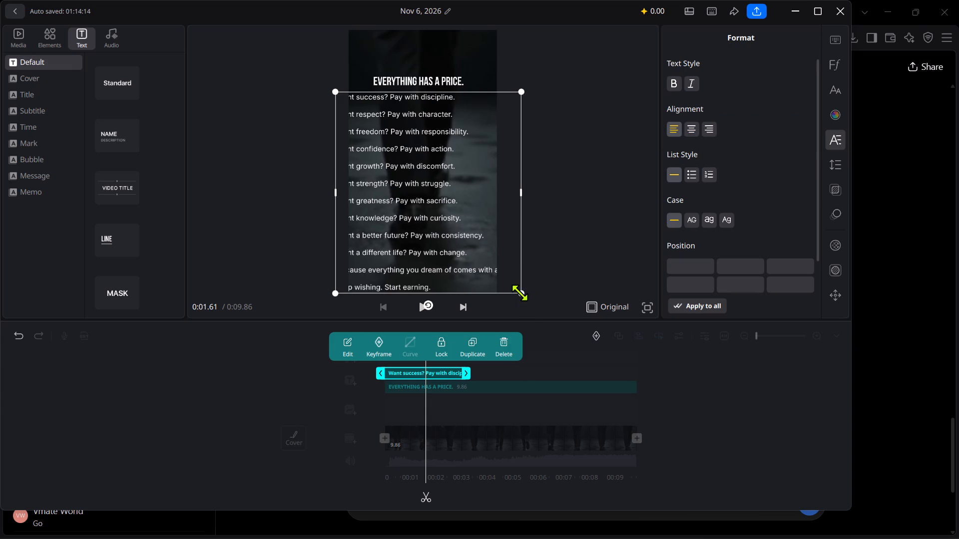
Shrink the quote block to fit inside the video frame, place it below the title, and narrow its text box.
left_click_drag(519, 292, 470, 257)
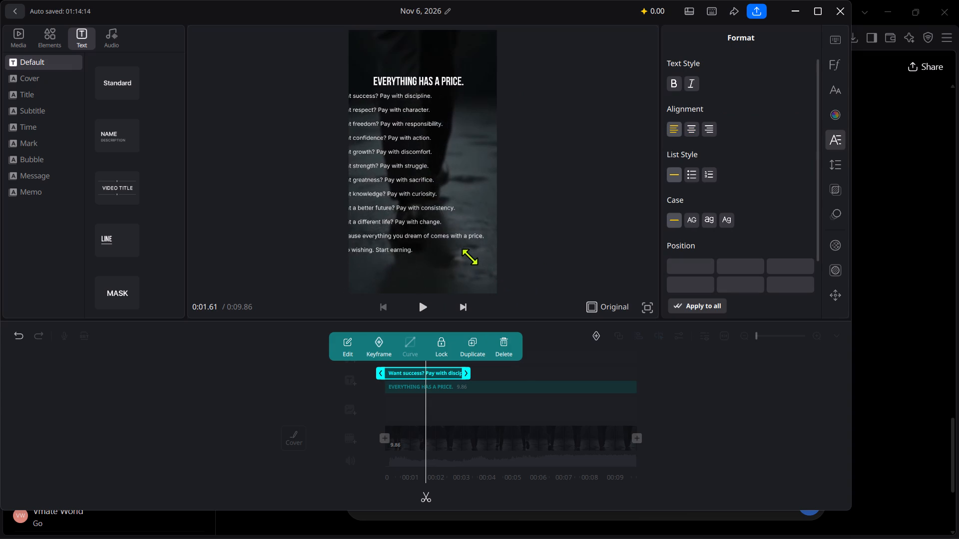
left_click_drag(470, 257, 455, 248)
left_click_drag(401, 211, 424, 223)
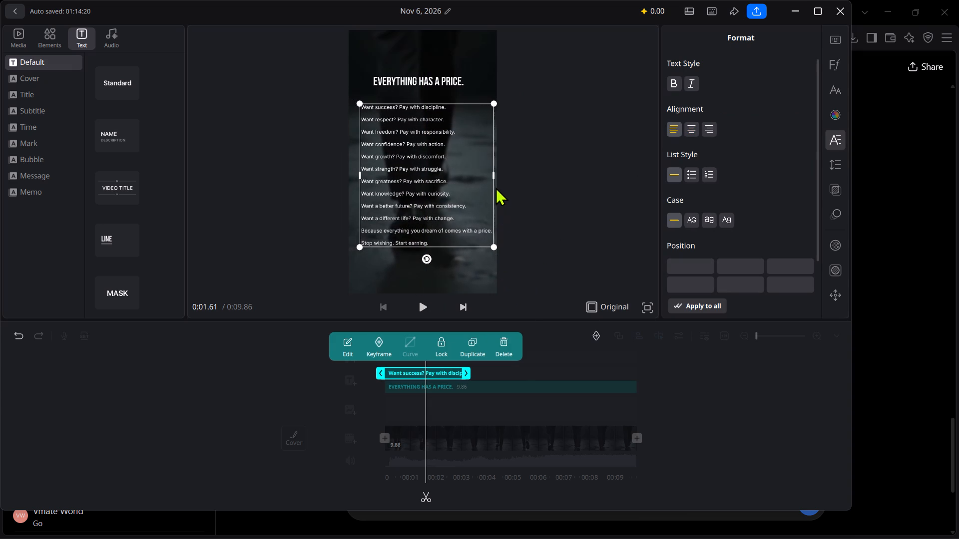
left_click_drag(492, 180, 471, 188)
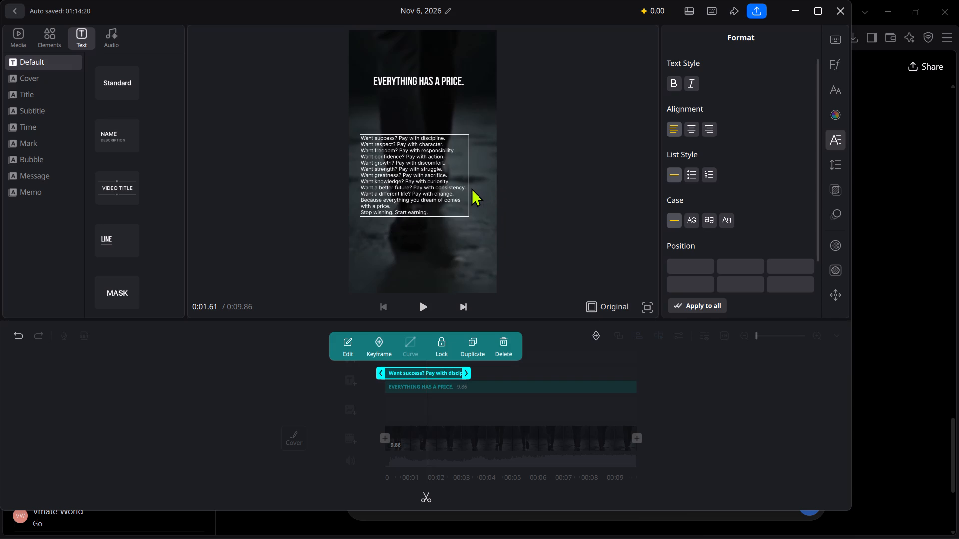
left_click(469, 213)
left_click(424, 203)
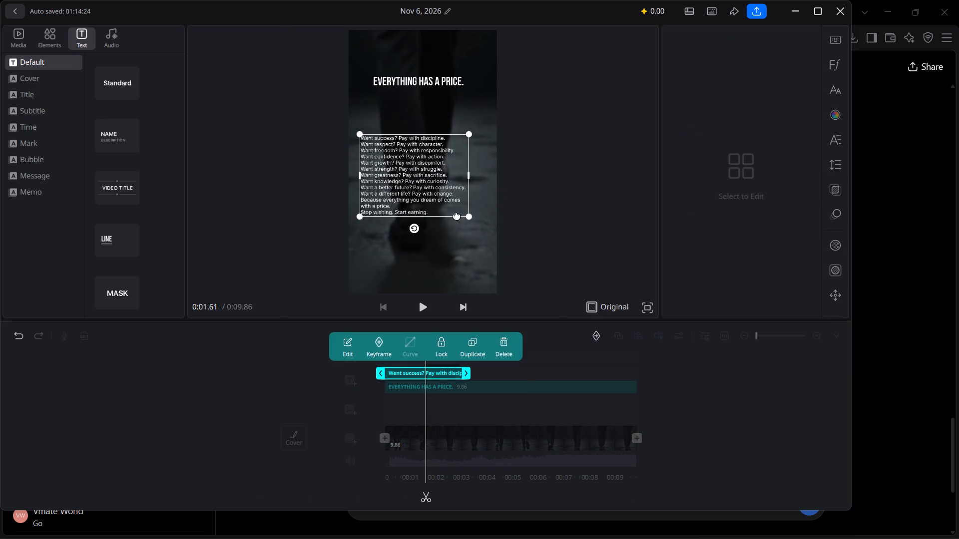
Set the quote block's font size to 14.
left_click(836, 83)
left_click(836, 67)
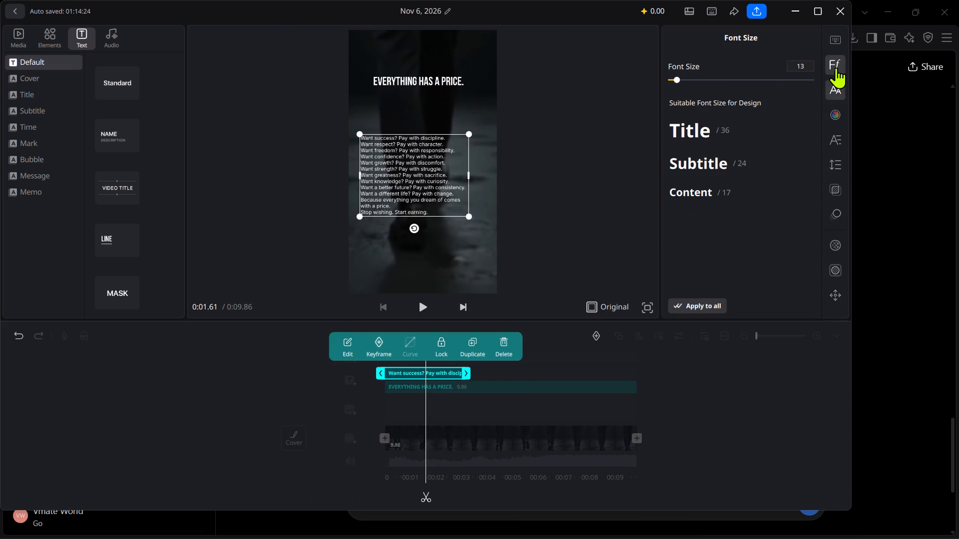
left_click(835, 81)
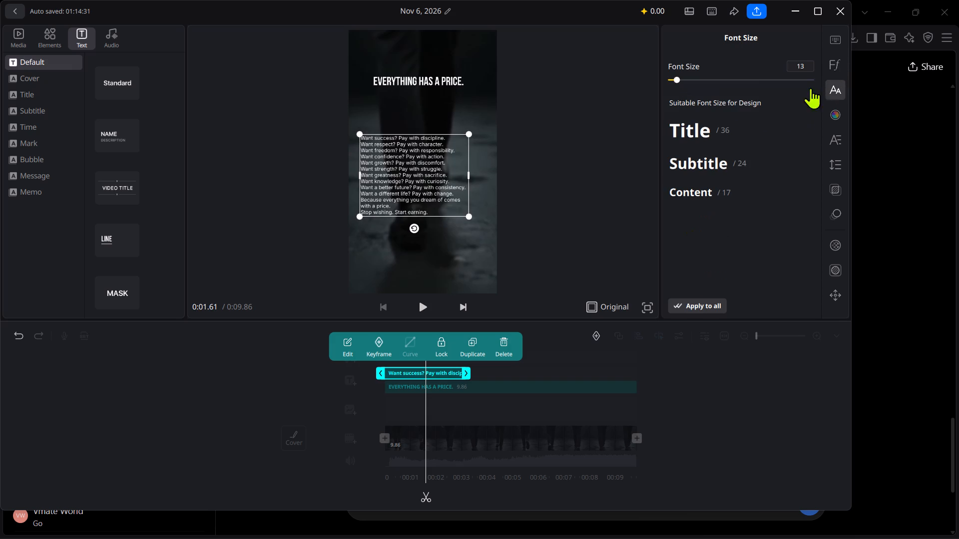
left_click(708, 75)
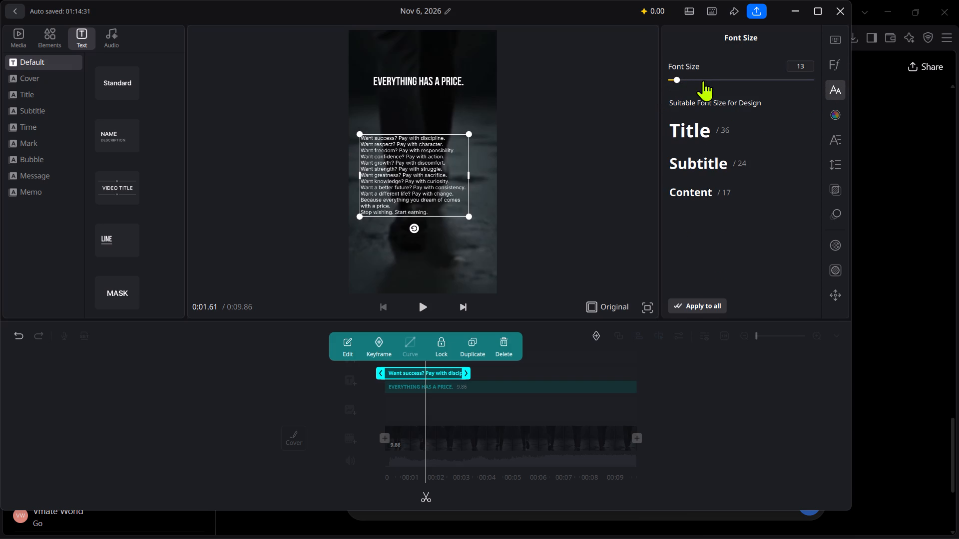
left_click(702, 80)
left_click(672, 79)
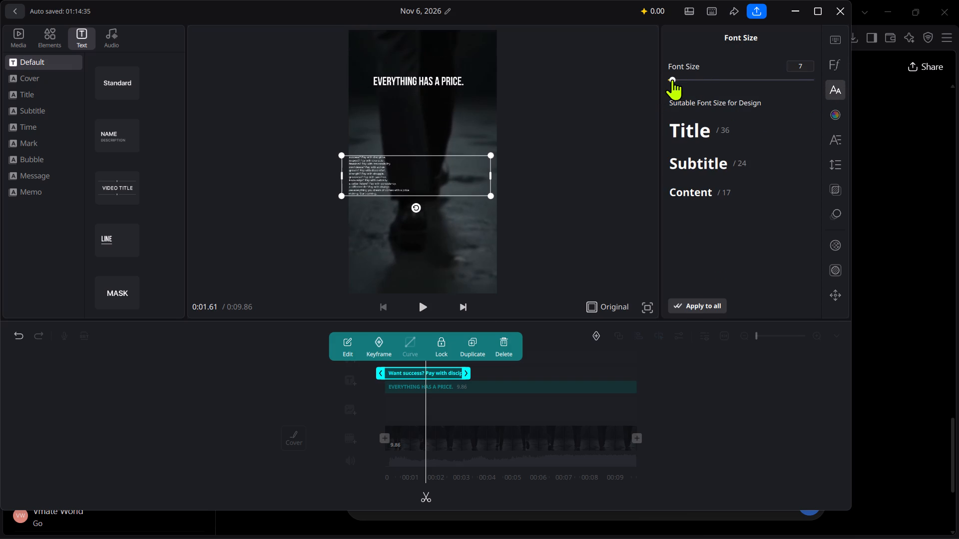
left_click(677, 79)
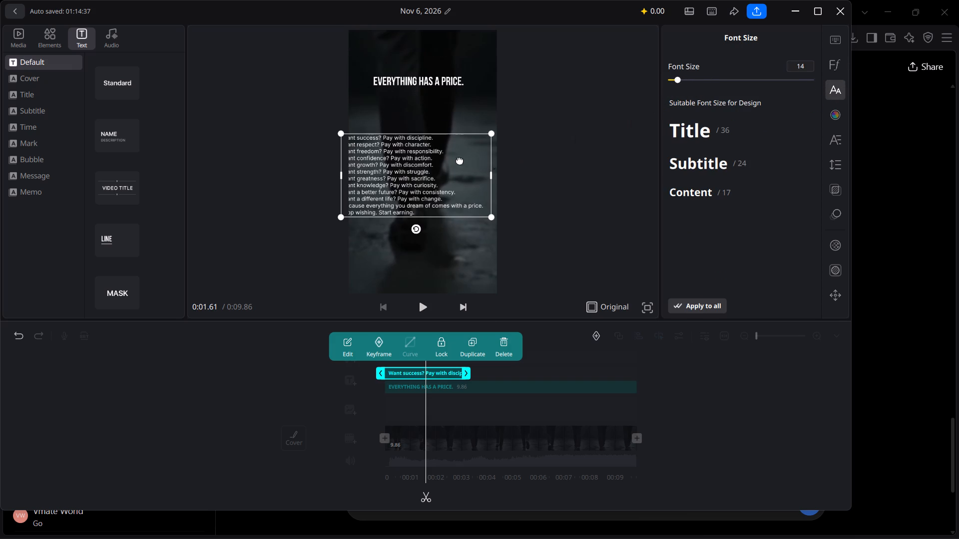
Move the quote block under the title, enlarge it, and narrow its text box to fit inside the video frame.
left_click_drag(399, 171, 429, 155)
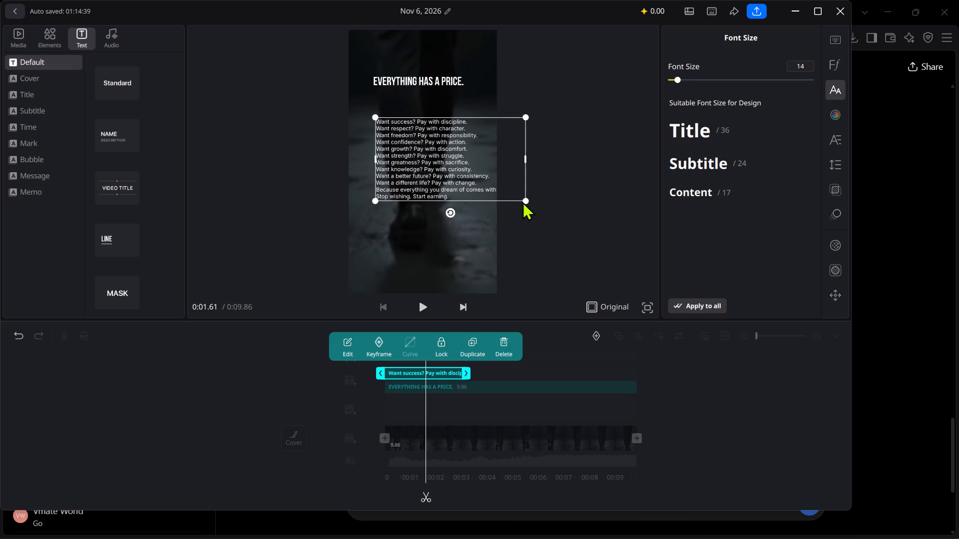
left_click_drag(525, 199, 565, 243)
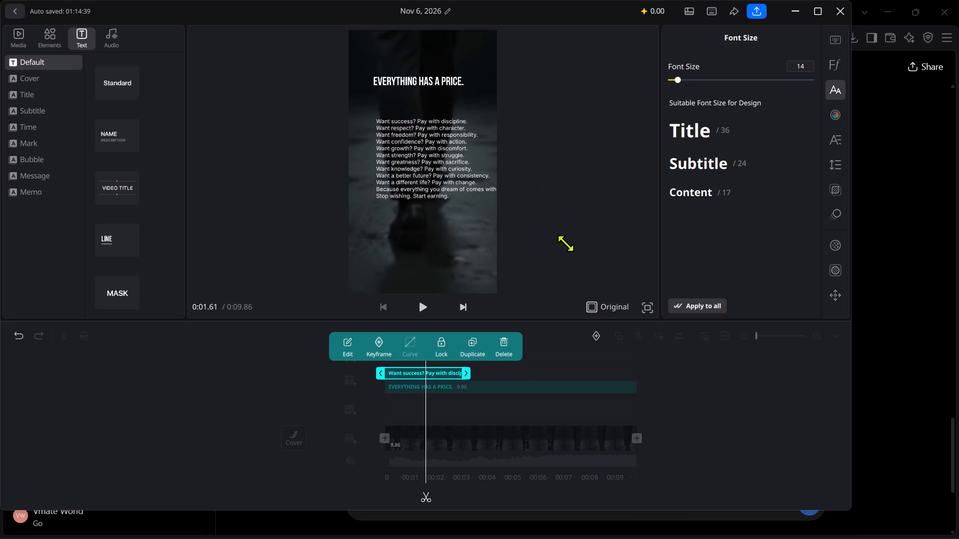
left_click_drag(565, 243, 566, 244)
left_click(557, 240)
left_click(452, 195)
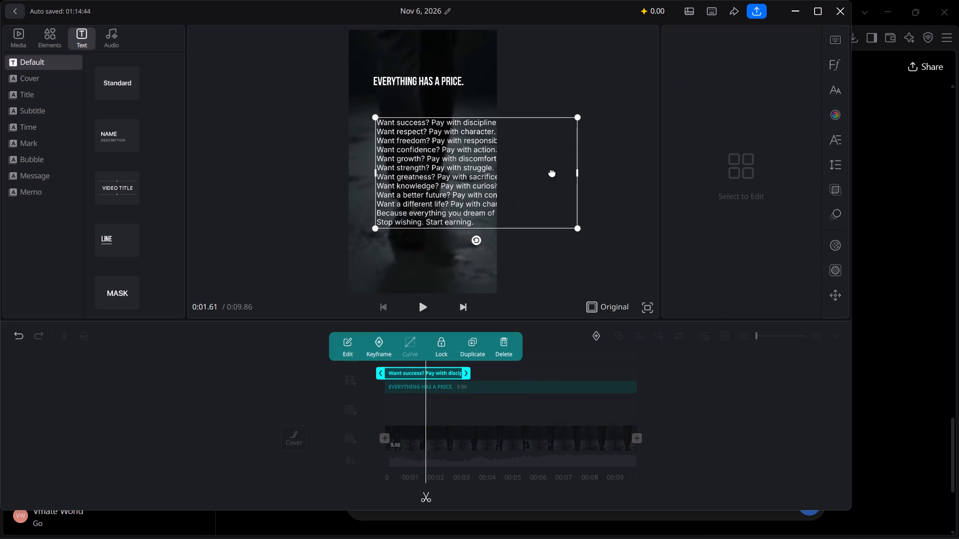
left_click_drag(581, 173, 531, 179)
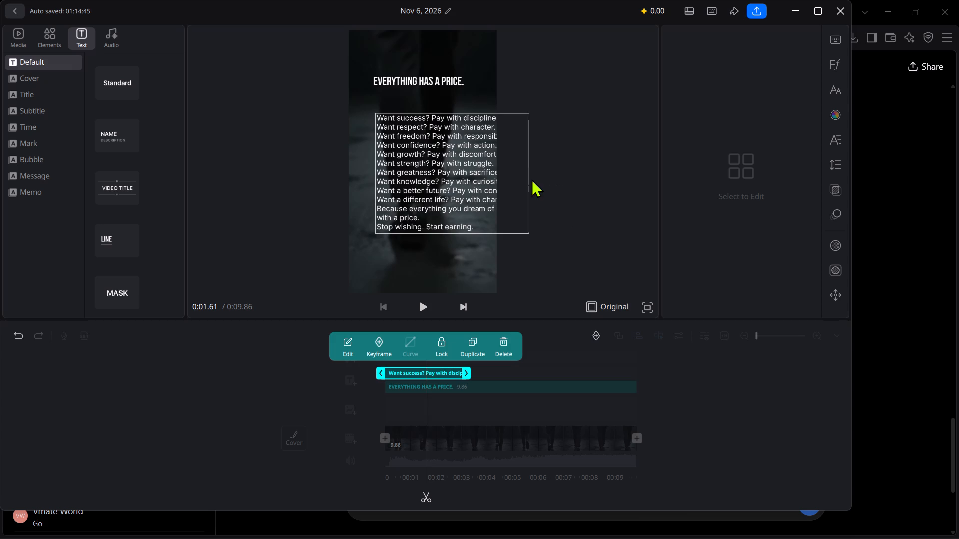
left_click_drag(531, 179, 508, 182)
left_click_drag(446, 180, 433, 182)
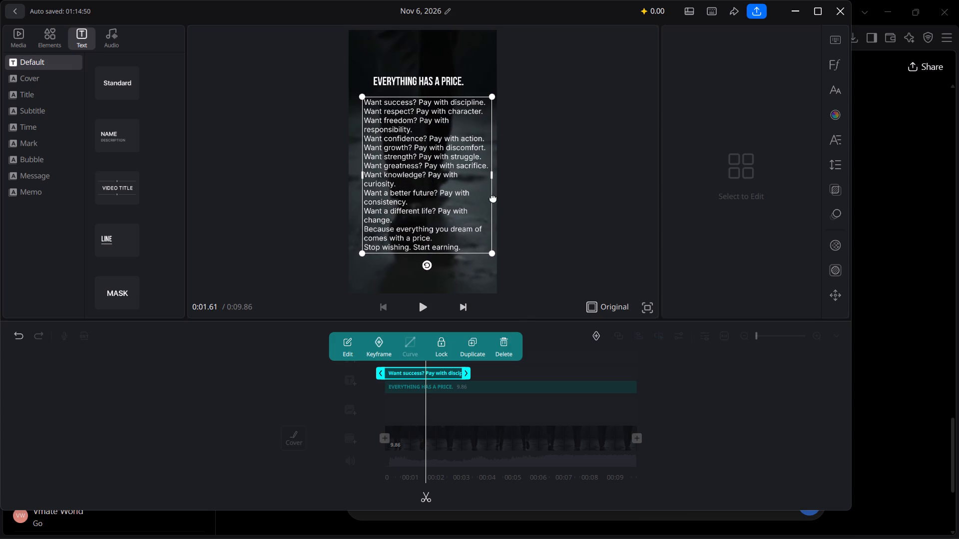
Set the quote block's font size to 7.
left_click(836, 86)
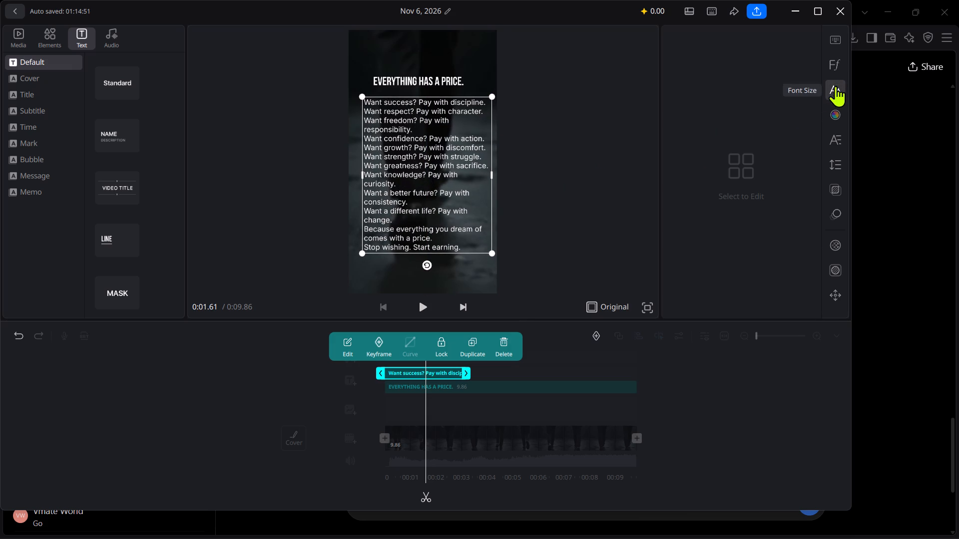
left_click(672, 78)
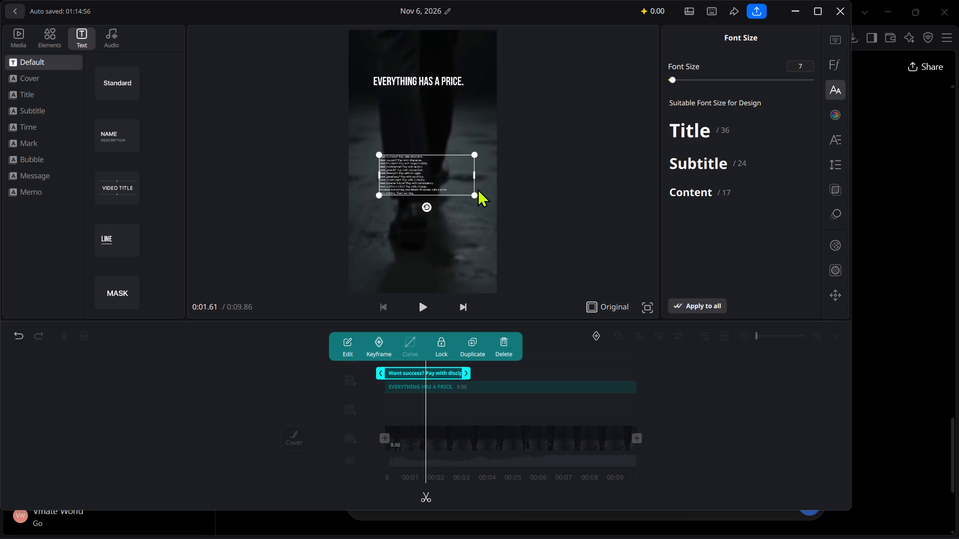
Scale the quote block up to font size 10, place it below the title, and narrow its text box around the longest line.
left_click_drag(475, 196, 484, 217)
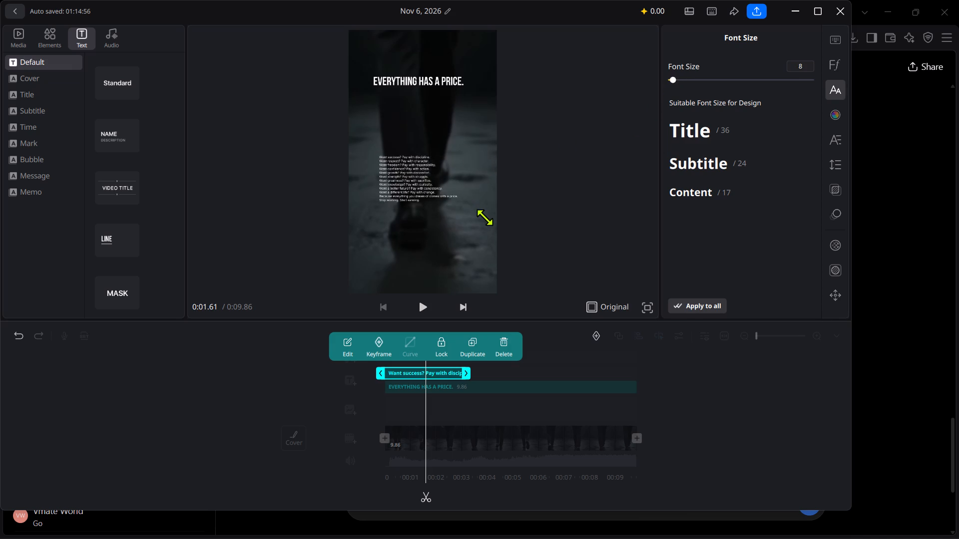
left_click_drag(484, 217, 494, 238)
left_click_drag(400, 191, 383, 160)
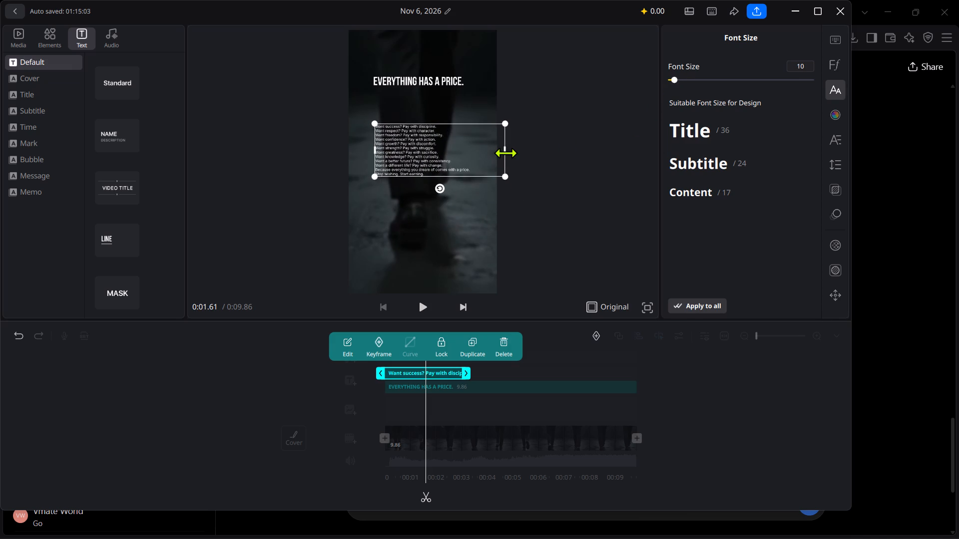
left_click_drag(505, 153, 468, 160)
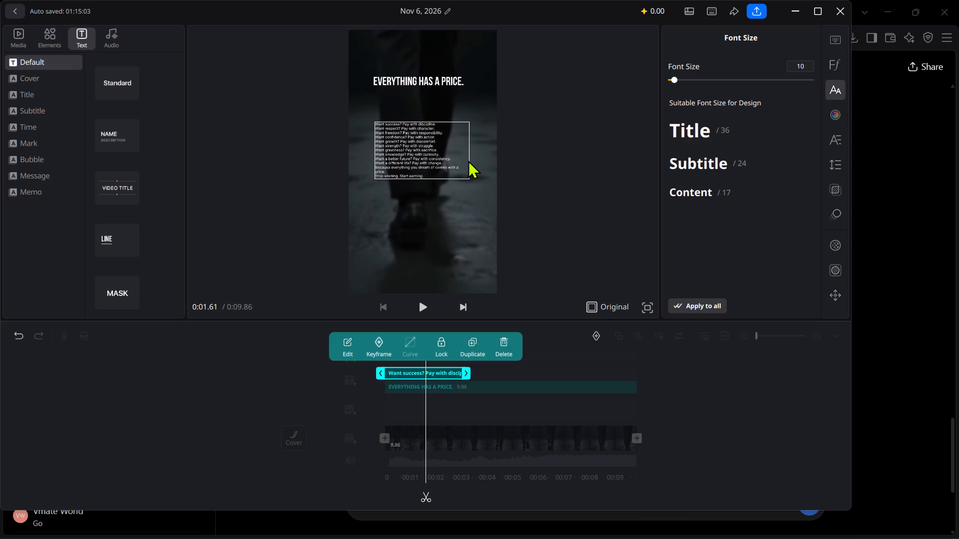
left_click_drag(468, 160, 470, 165)
left_click_drag(470, 165, 475, 169)
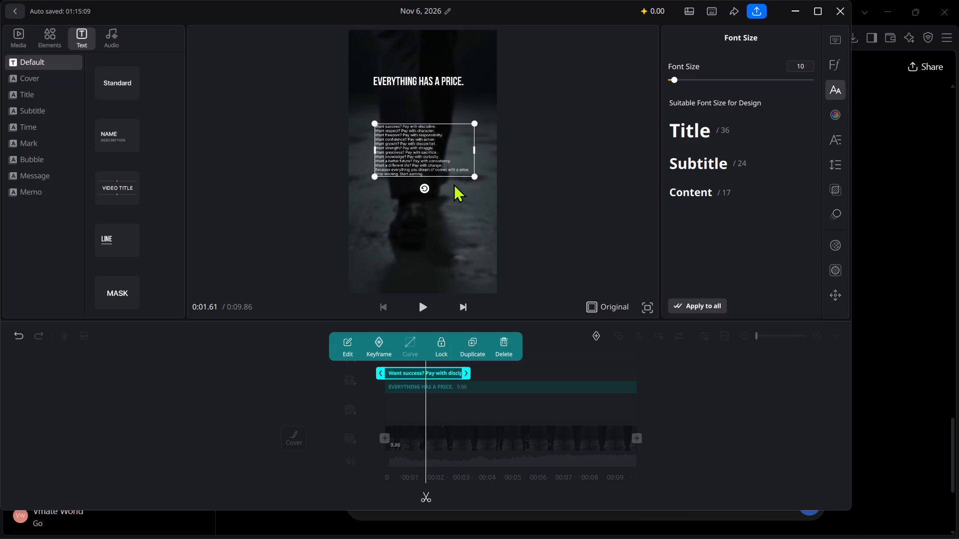
Scale the quote block up to font size 13 and narrow its text box to about the title's width.
left_click_drag(475, 177, 487, 219)
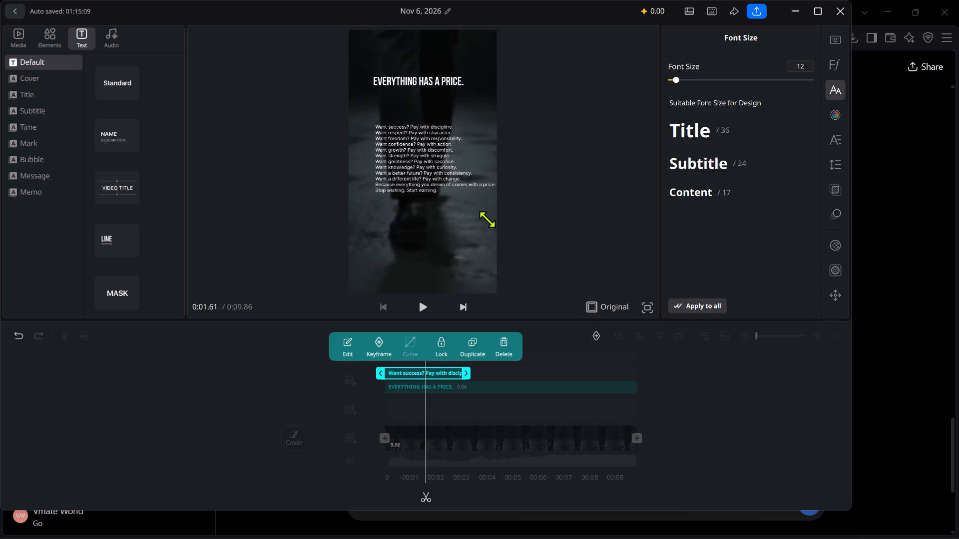
left_click_drag(487, 219, 489, 223)
left_click_drag(421, 180, 416, 177)
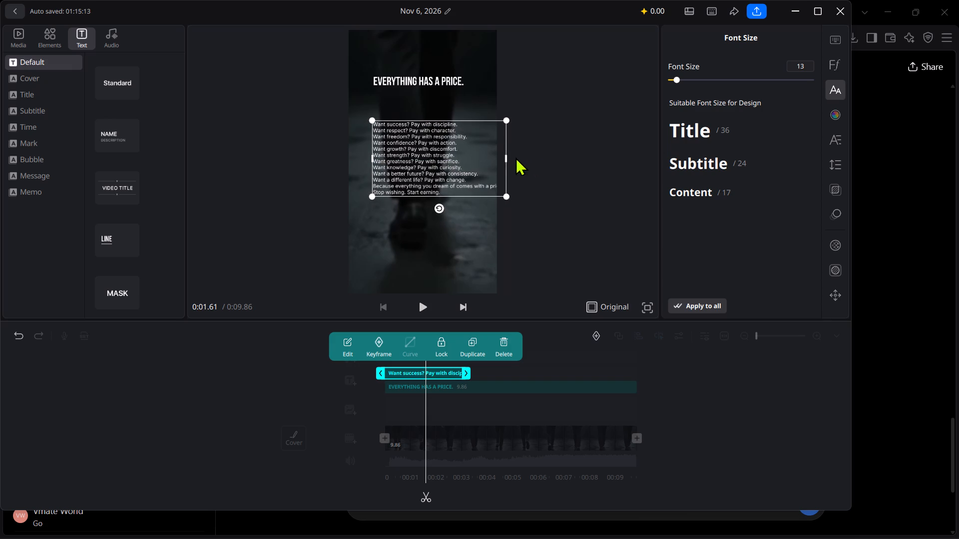
left_click_drag(508, 159, 470, 165)
Scale the quote block up to font size 17 and narrow its text box so it sits centred in the frame.
left_click_drag(469, 205, 472, 214)
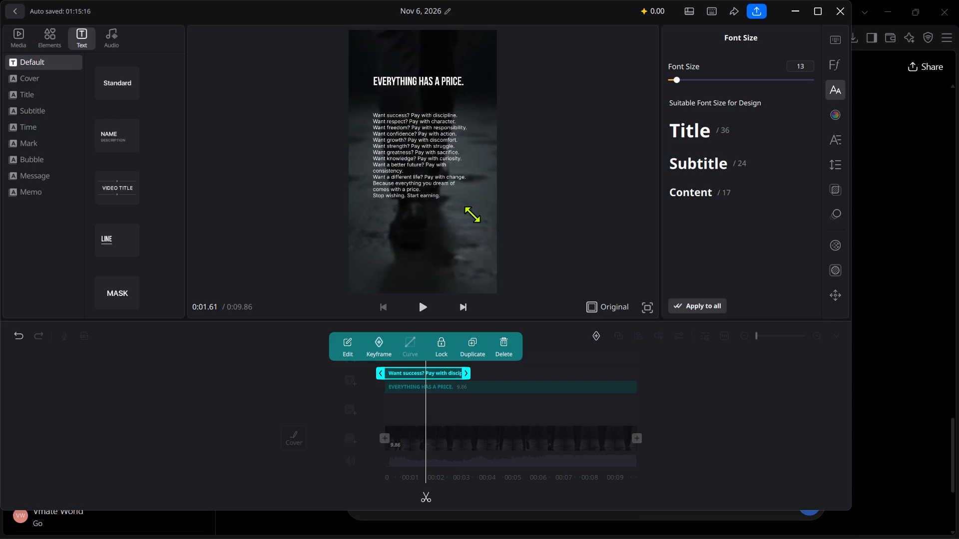
left_click_drag(472, 214, 489, 252)
left_click_drag(449, 191, 441, 188)
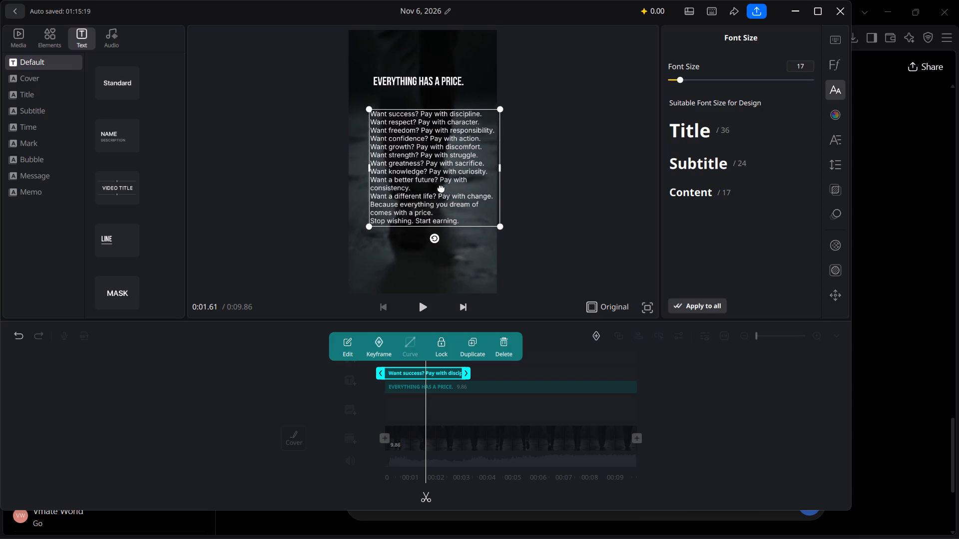
left_click_drag(441, 188, 440, 188)
left_click_drag(499, 168, 485, 168)
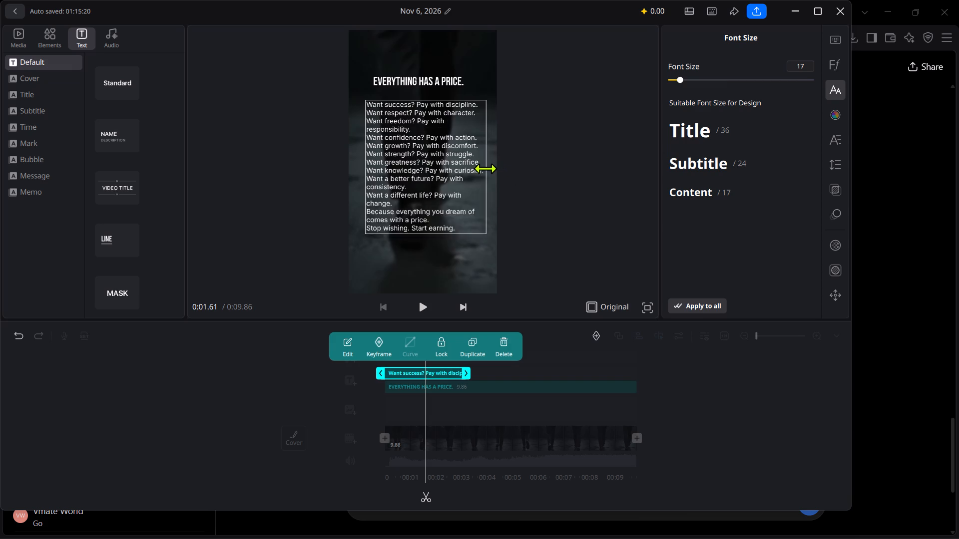
left_click_drag(485, 168, 484, 168)
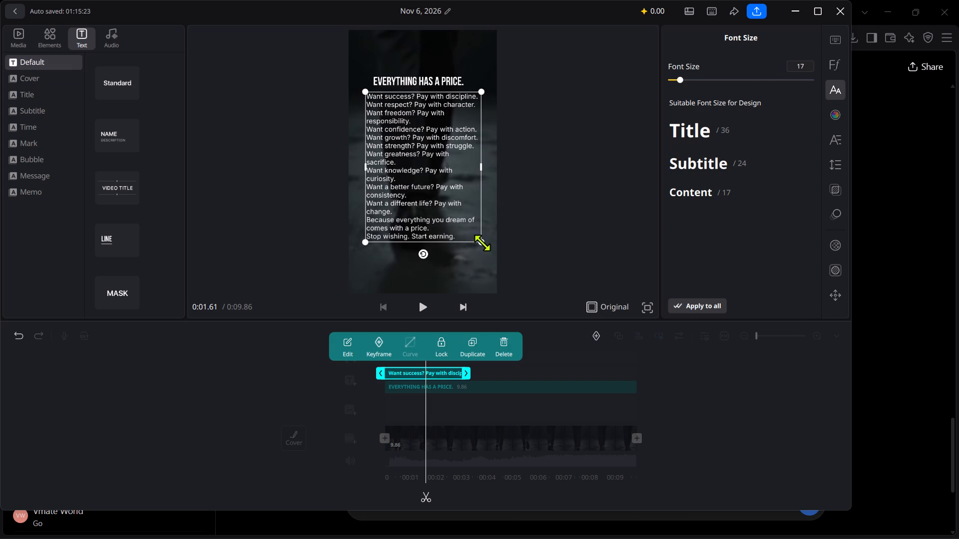
Scale the quote block down to font size 16 and move it slightly lower to leave a gap beneath the title.
left_click_drag(482, 241, 485, 254)
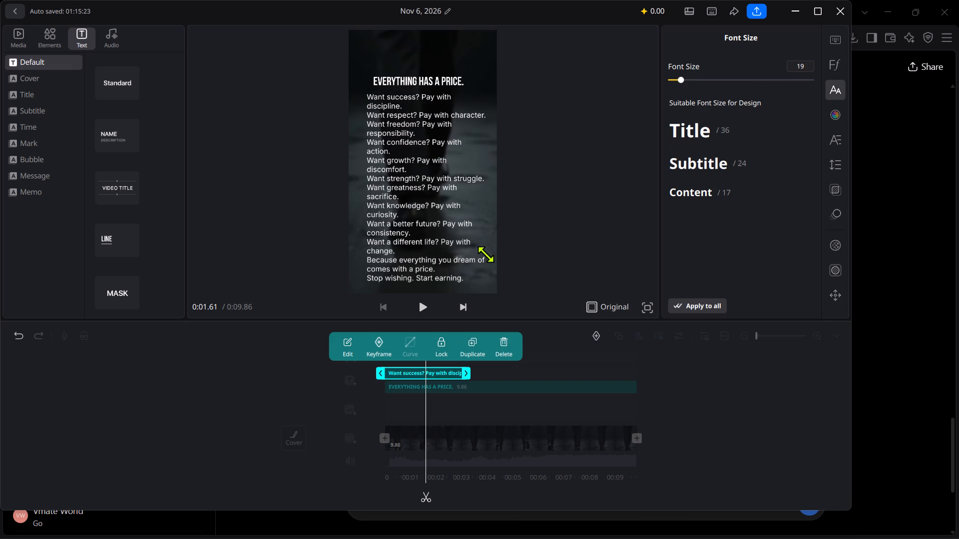
left_click_drag(485, 254, 468, 227)
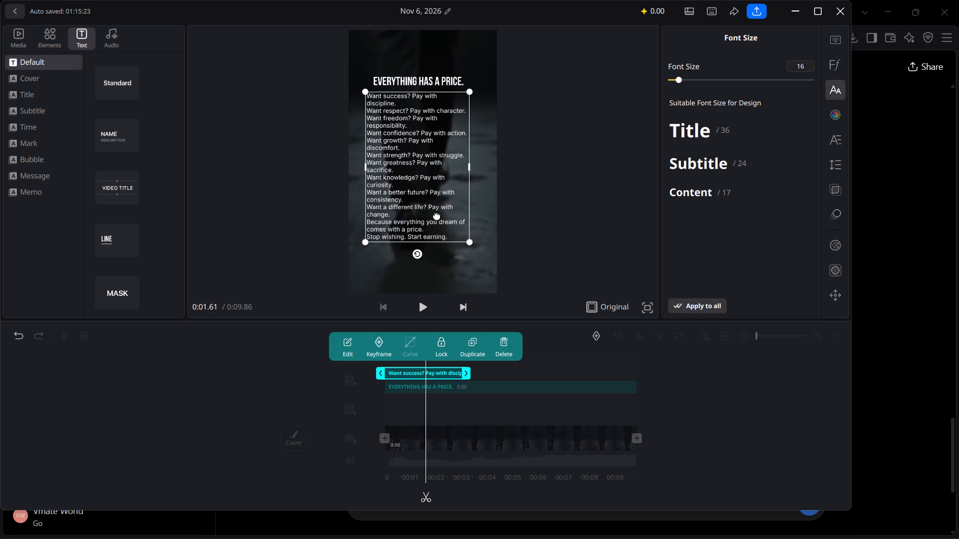
left_click_drag(437, 215, 440, 228)
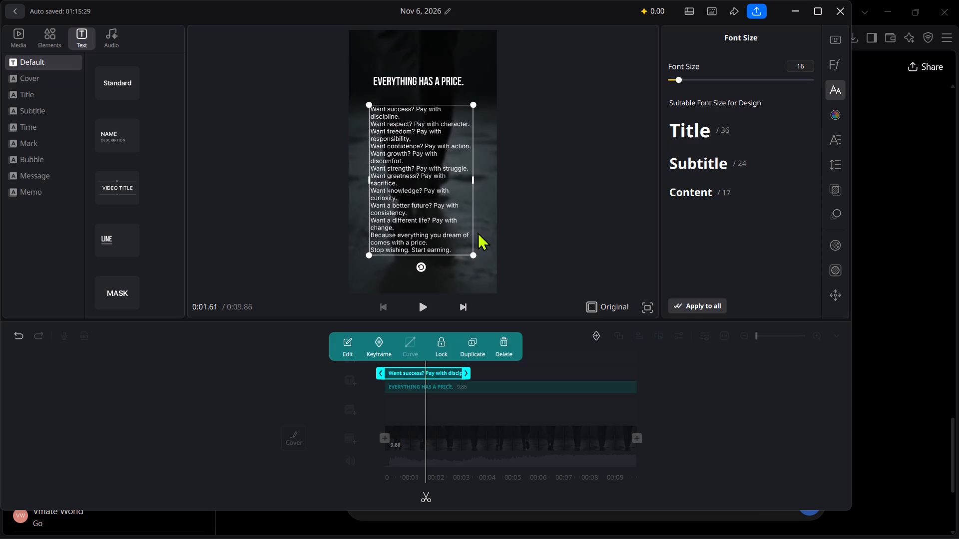
Browse the Inter styles and the language fonts for a typeface that suits the quote block.
left_click(559, 235)
left_click(390, 196)
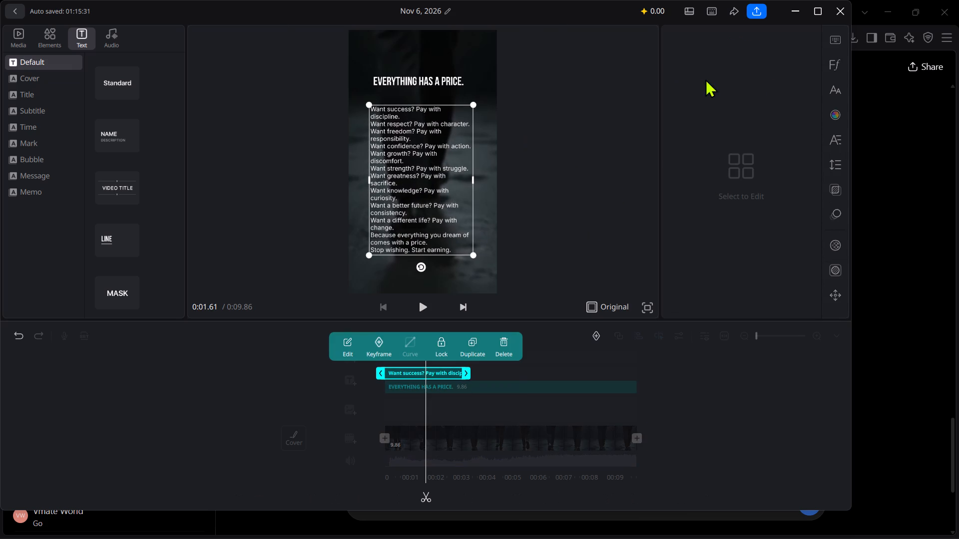
left_click(836, 96)
left_click(839, 71)
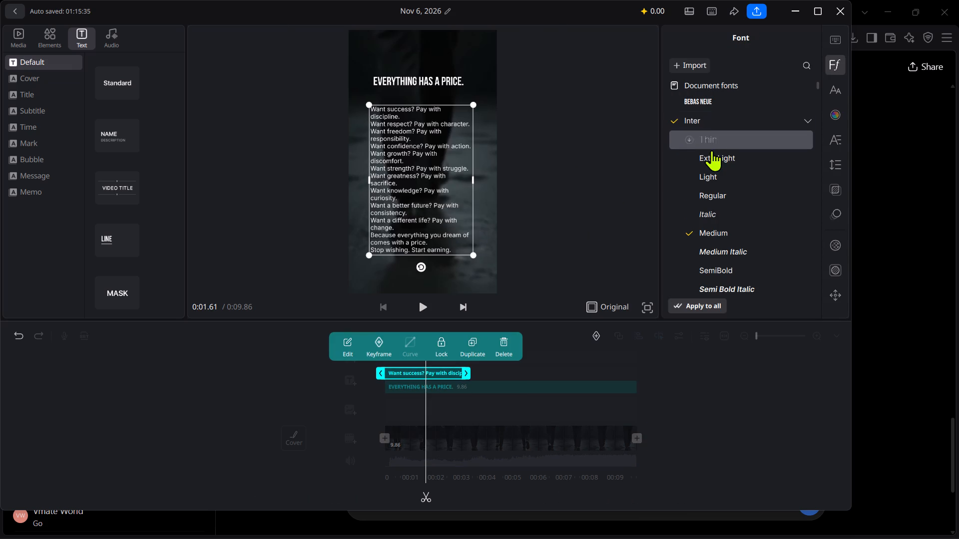
scroll(711, 149, "down", 3)
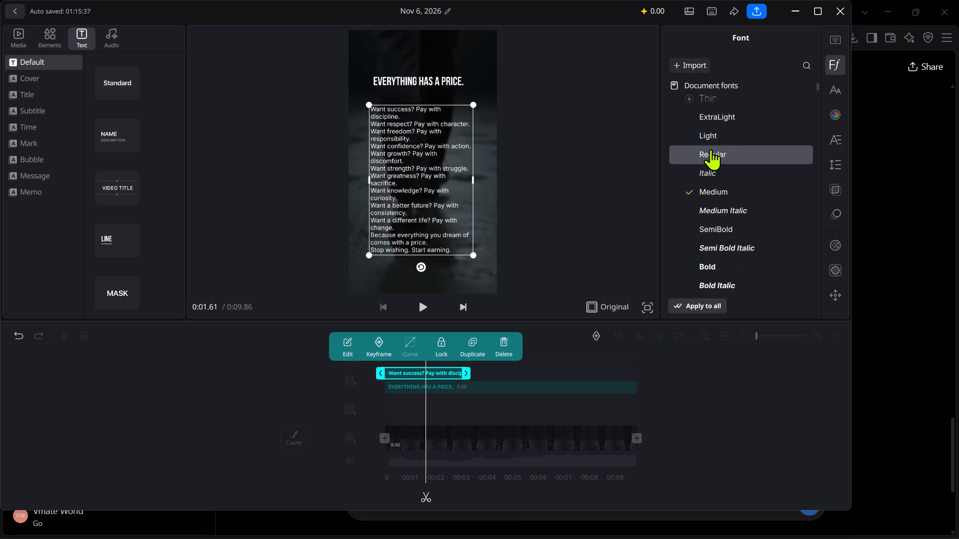
scroll(709, 166, "down", 2)
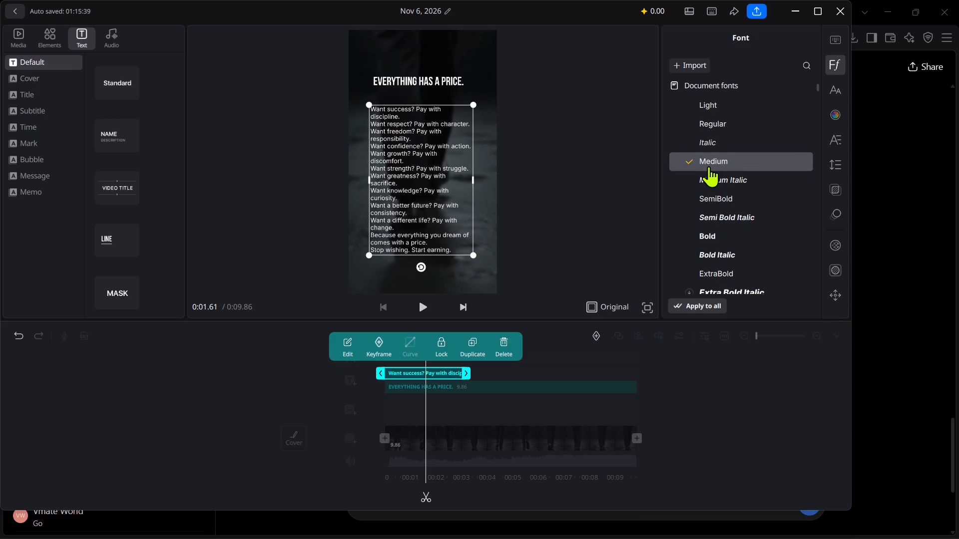
scroll(709, 166, "down", 4)
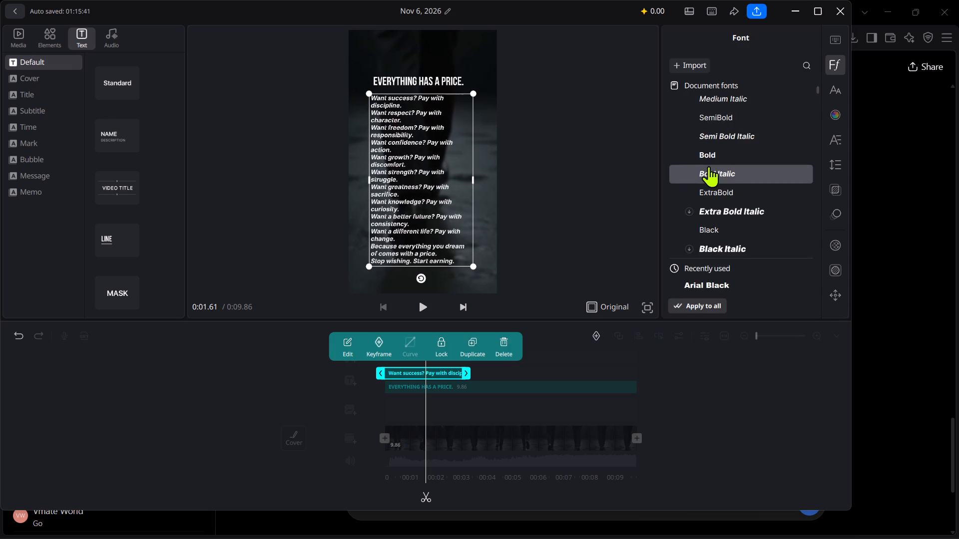
scroll(709, 166, "down", 9)
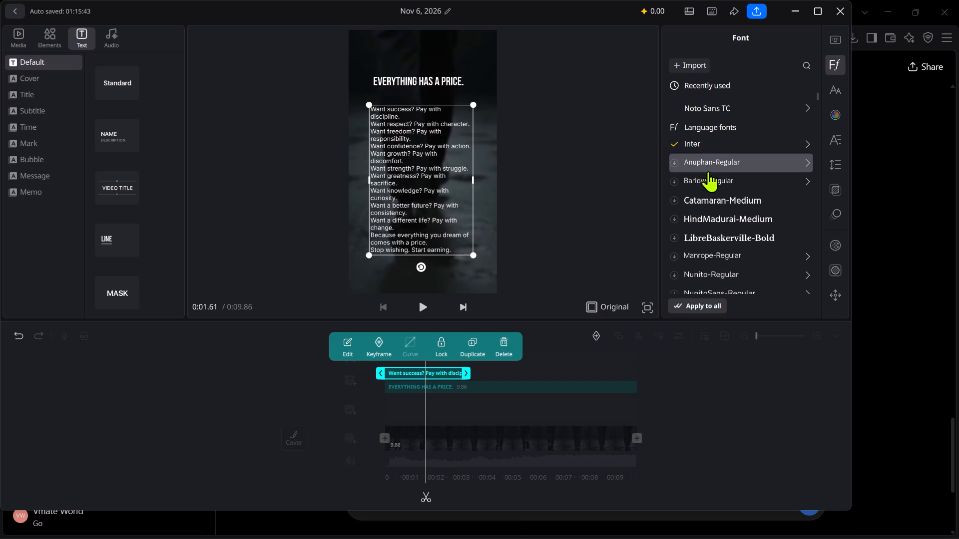
scroll(706, 205, "down", 1)
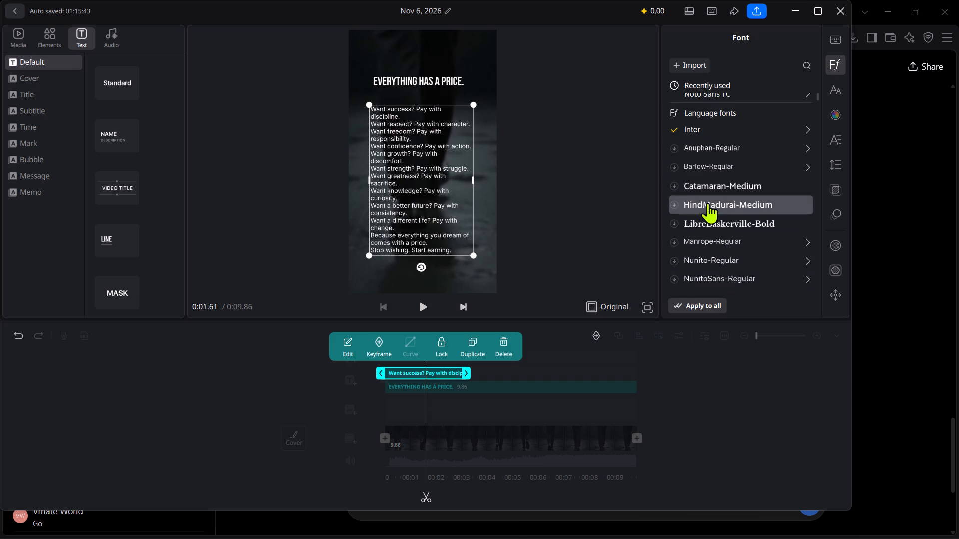
scroll(708, 203, "down", 4)
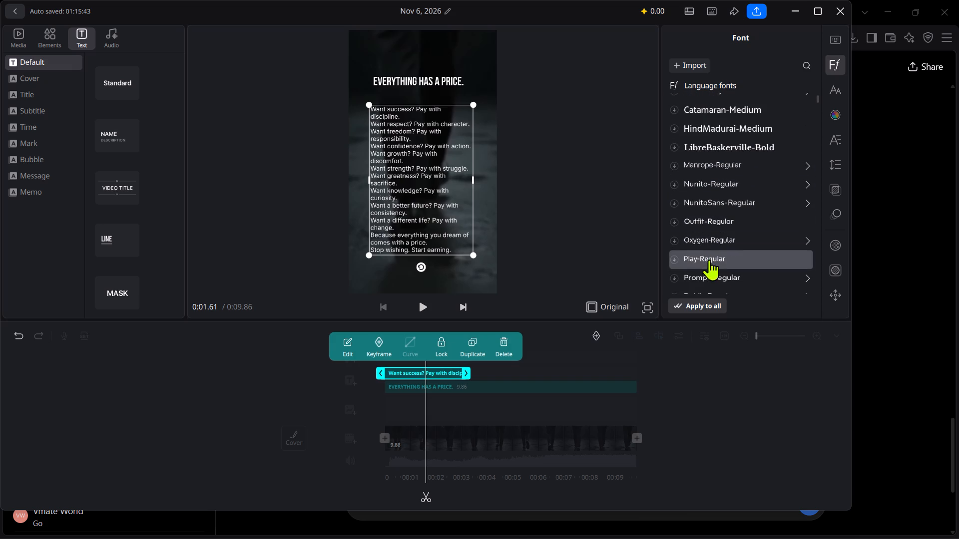
scroll(716, 195, "down", 3)
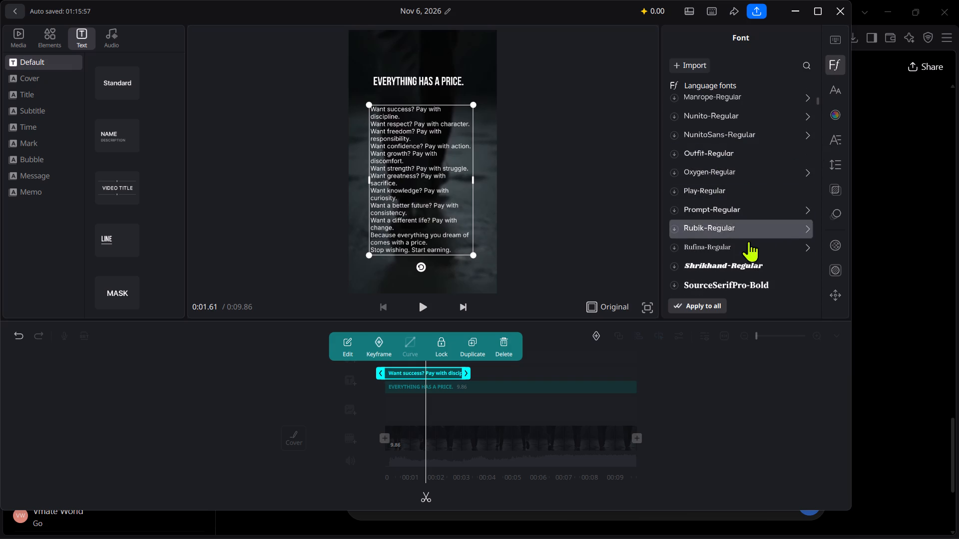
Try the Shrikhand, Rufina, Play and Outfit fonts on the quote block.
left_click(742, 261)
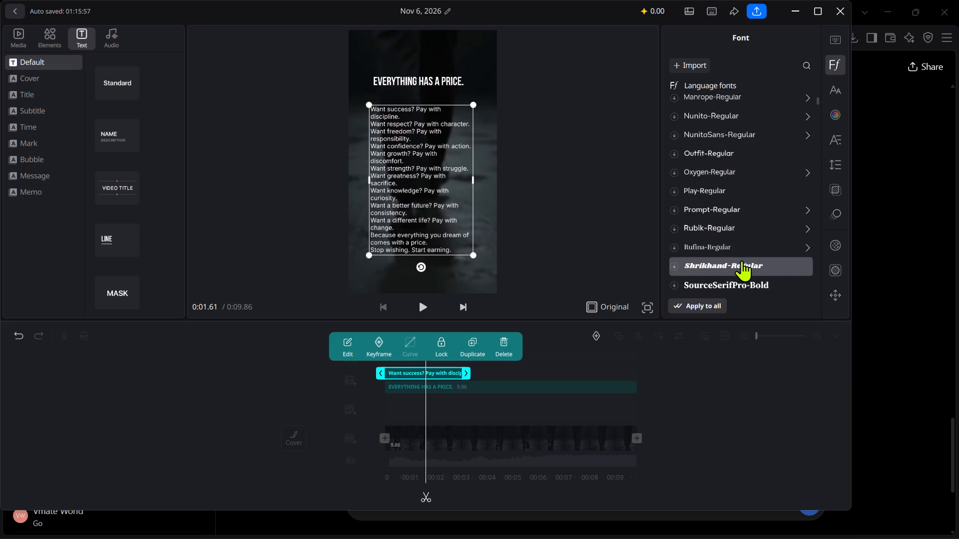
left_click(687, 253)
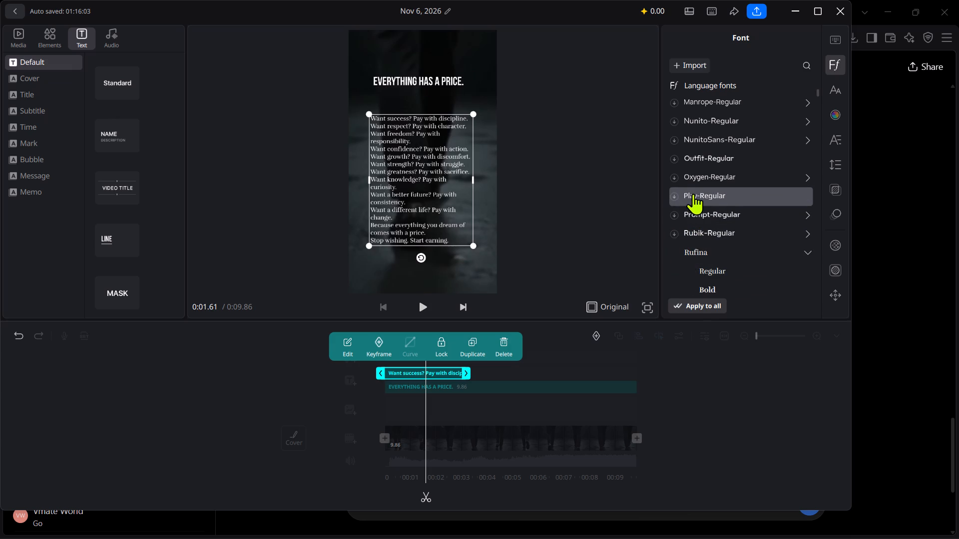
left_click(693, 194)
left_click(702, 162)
Set the quote block's font to Anuphan Regular.
scroll(702, 161, "up", 2)
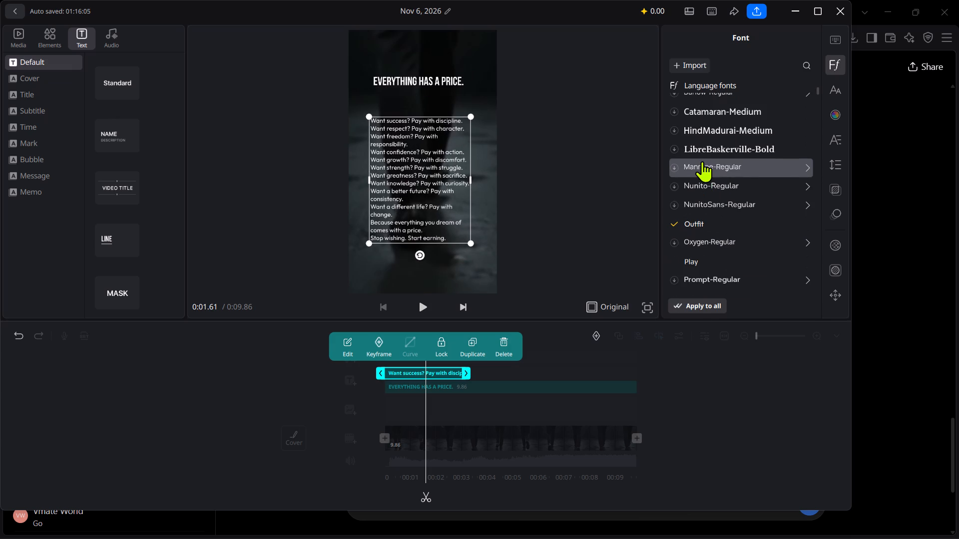
scroll(701, 171, "up", 2)
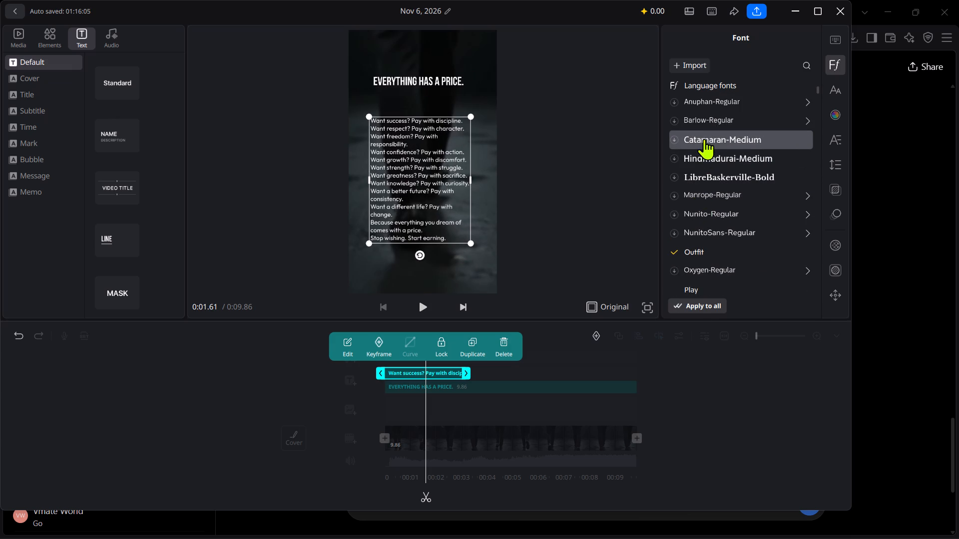
left_click(702, 109)
left_click(697, 119)
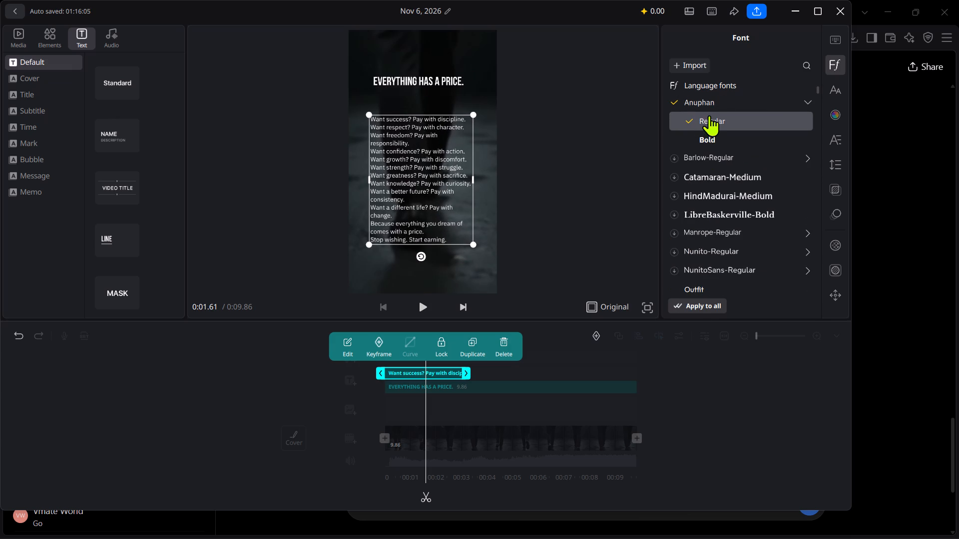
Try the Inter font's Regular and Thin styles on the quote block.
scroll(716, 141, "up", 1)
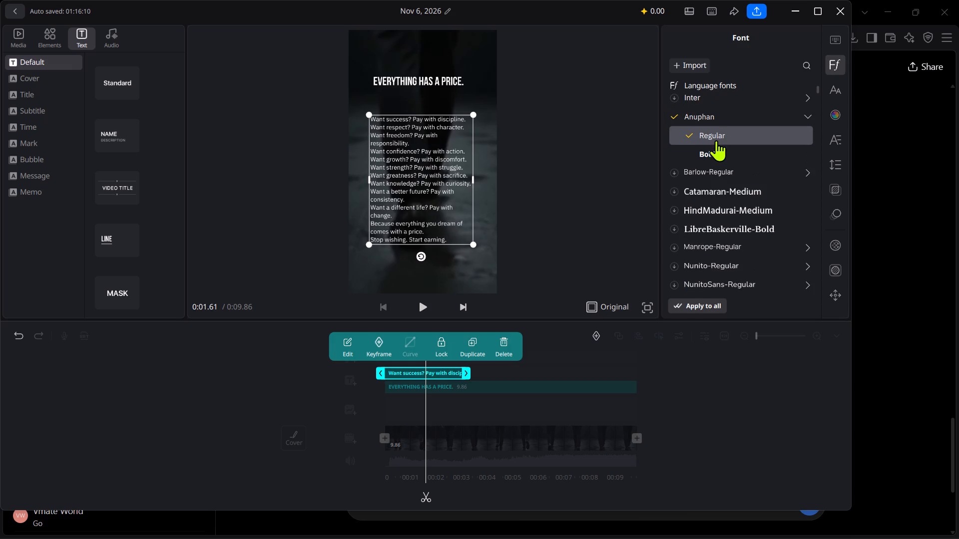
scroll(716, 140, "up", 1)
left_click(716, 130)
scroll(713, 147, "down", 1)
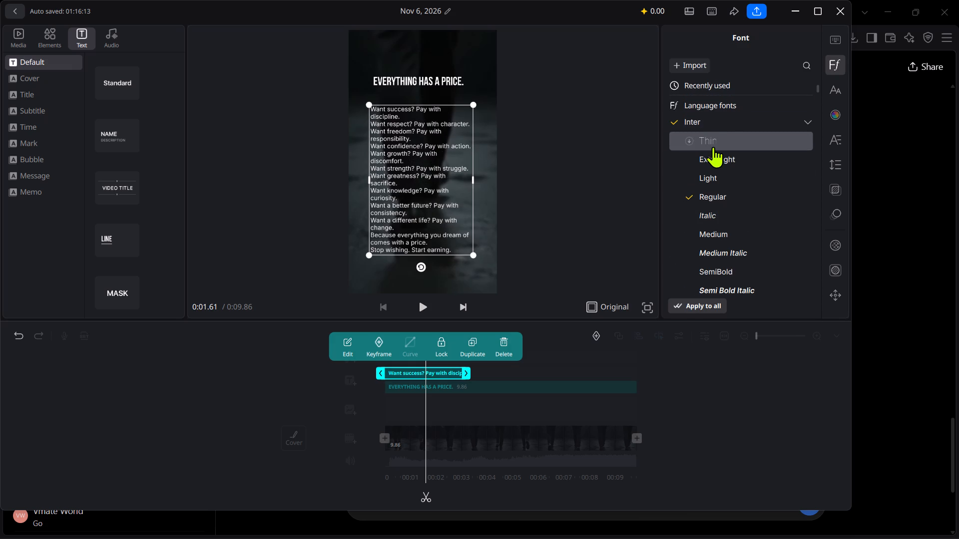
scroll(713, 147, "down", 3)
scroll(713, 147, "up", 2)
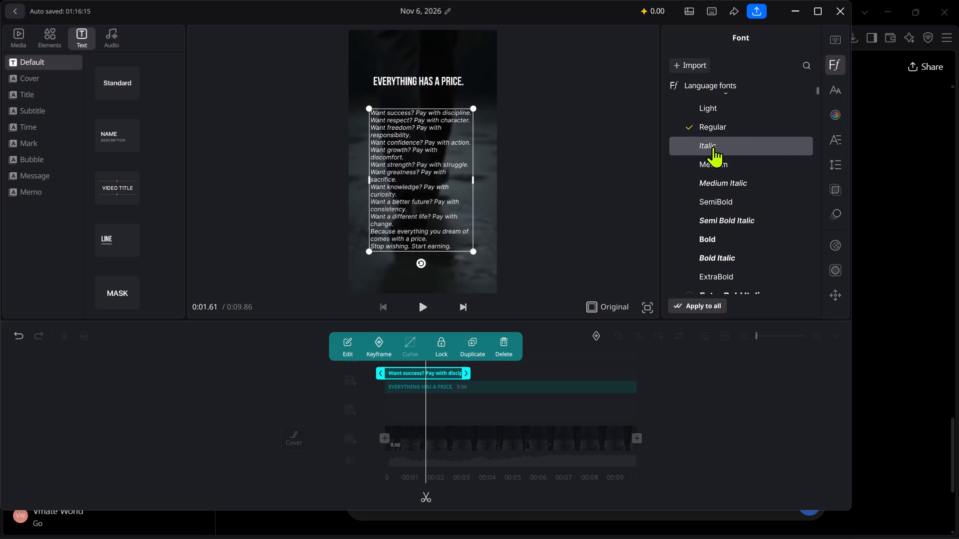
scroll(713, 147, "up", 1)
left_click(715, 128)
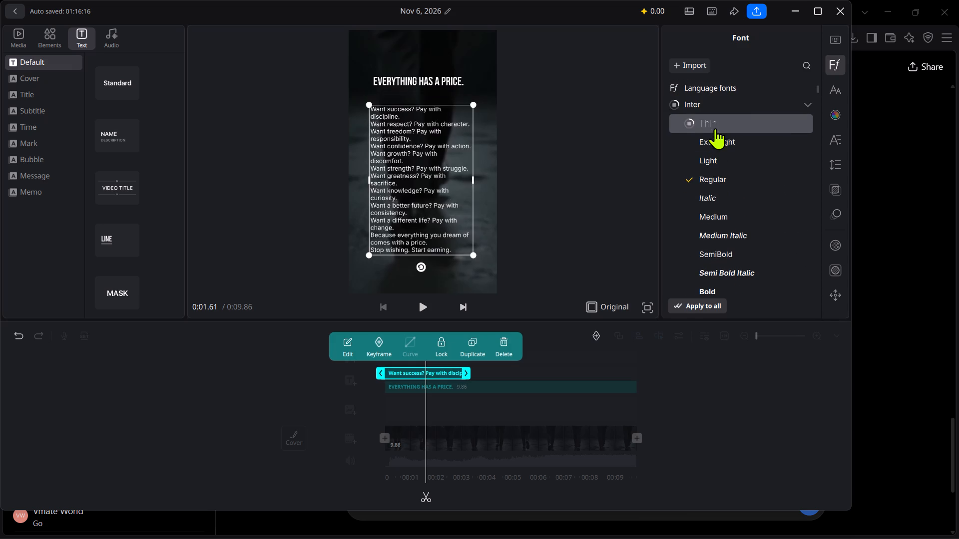
Browse the remaining Inter styles and the language fonts below them for a suitable quote typeface.
scroll(715, 152, "down", 2)
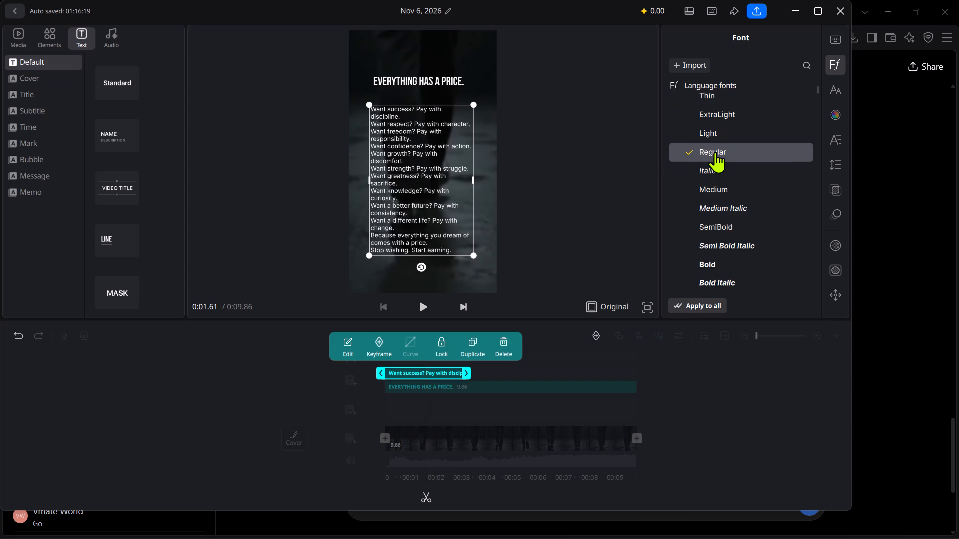
scroll(715, 152, "down", 5)
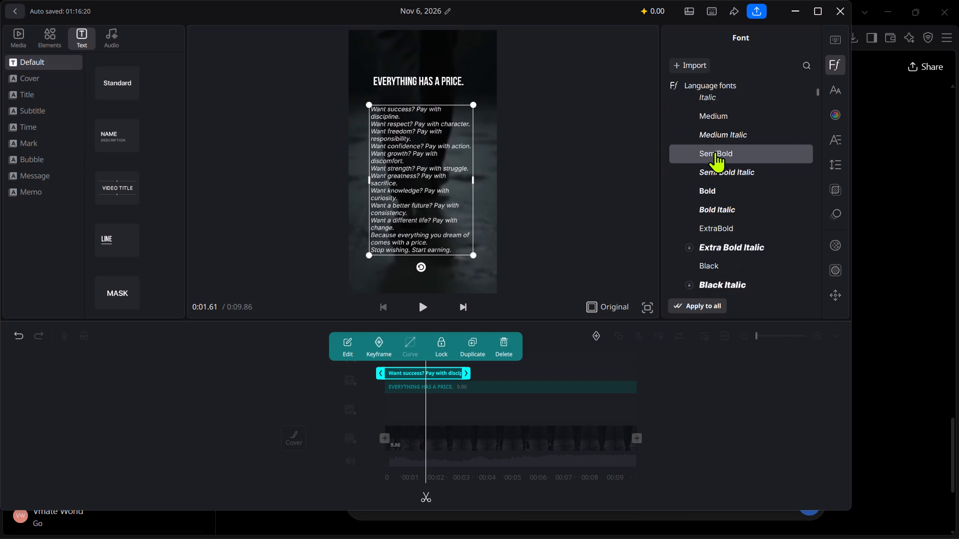
scroll(715, 152, "down", 11)
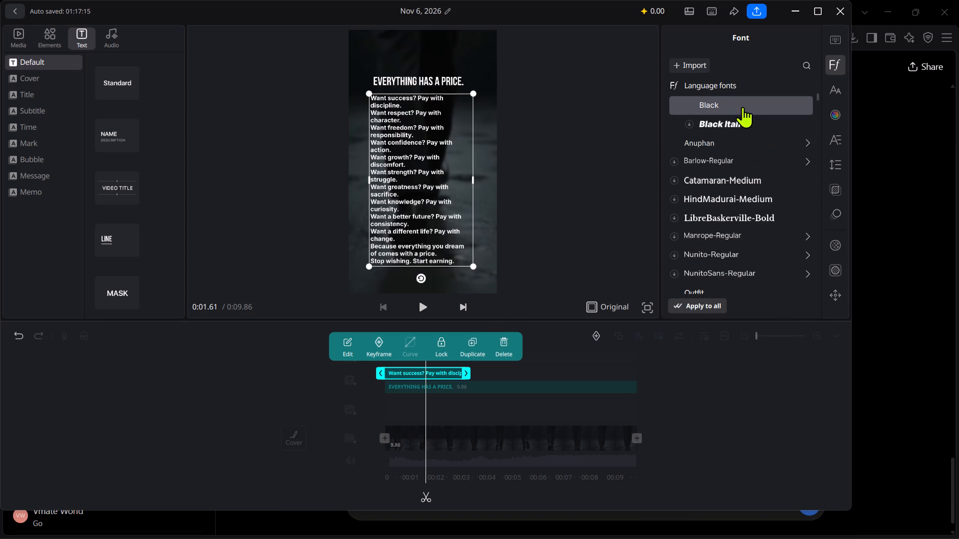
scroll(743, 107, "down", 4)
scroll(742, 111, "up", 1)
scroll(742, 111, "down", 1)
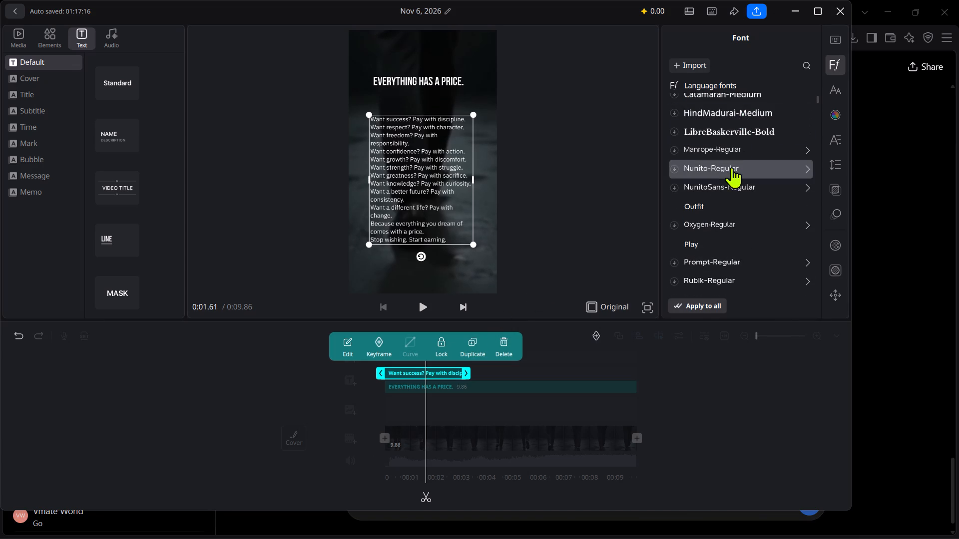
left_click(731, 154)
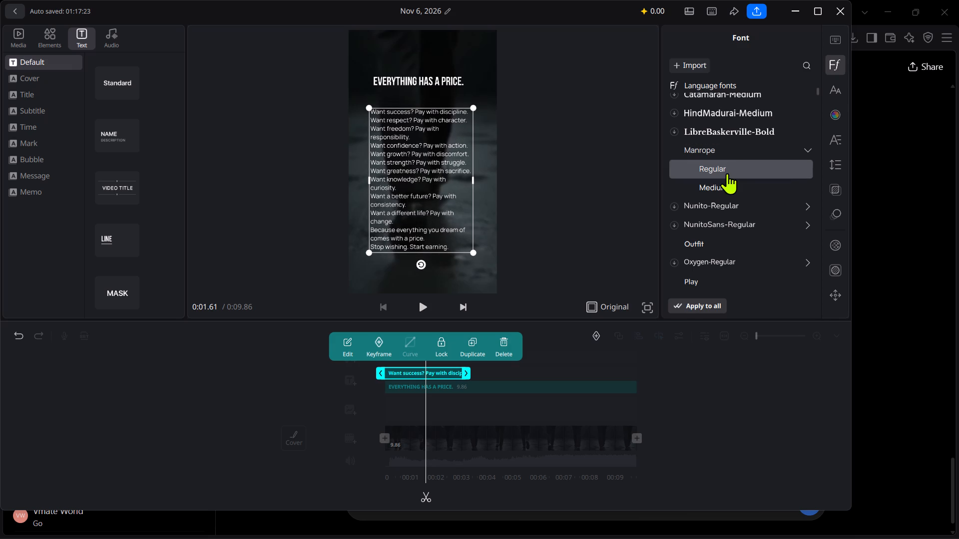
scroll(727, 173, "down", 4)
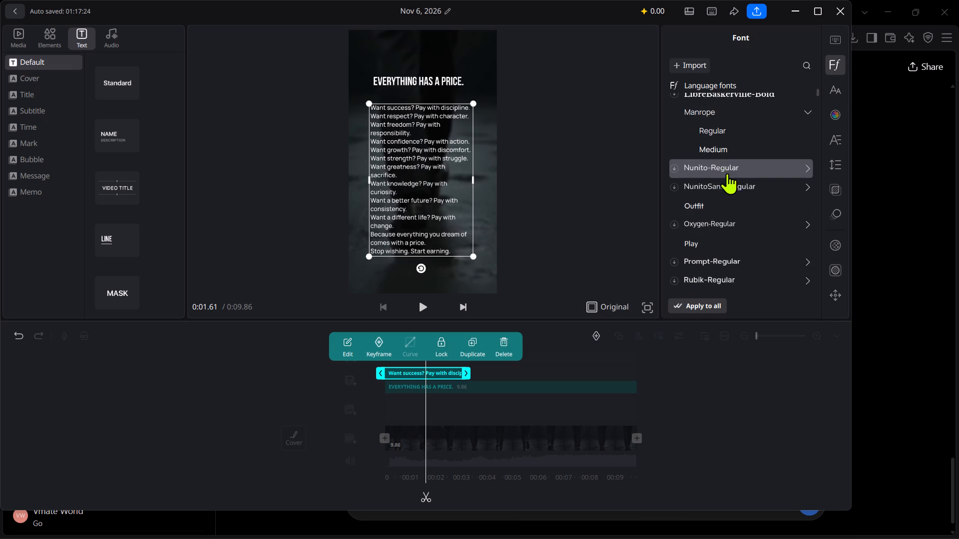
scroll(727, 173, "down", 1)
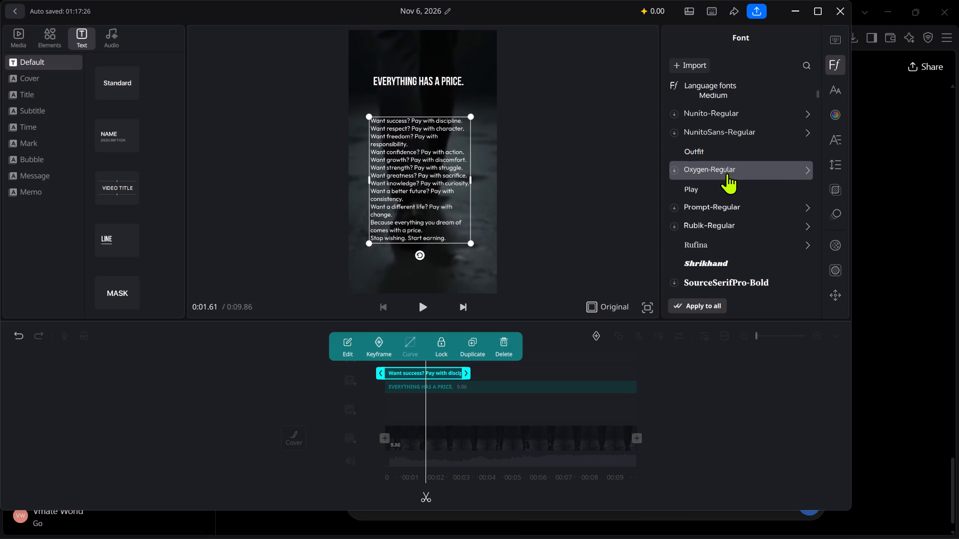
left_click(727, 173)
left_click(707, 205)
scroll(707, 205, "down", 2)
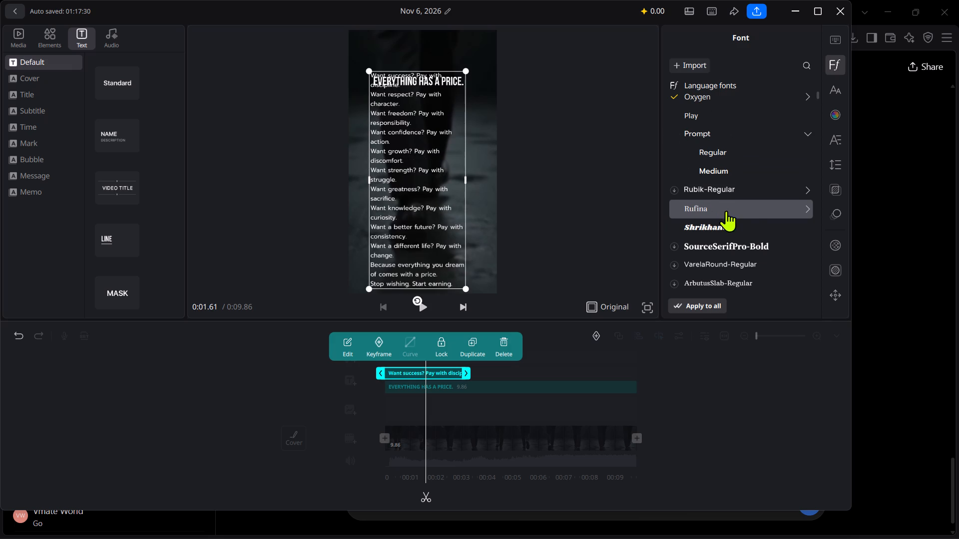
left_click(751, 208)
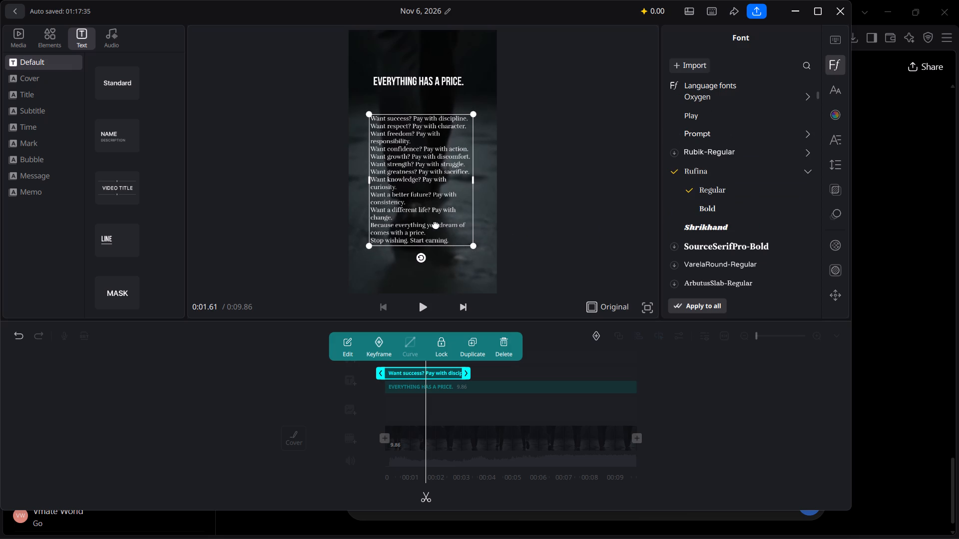
Download the Julius Sans One font and apply it to the quote block.
scroll(774, 221, "down", 2)
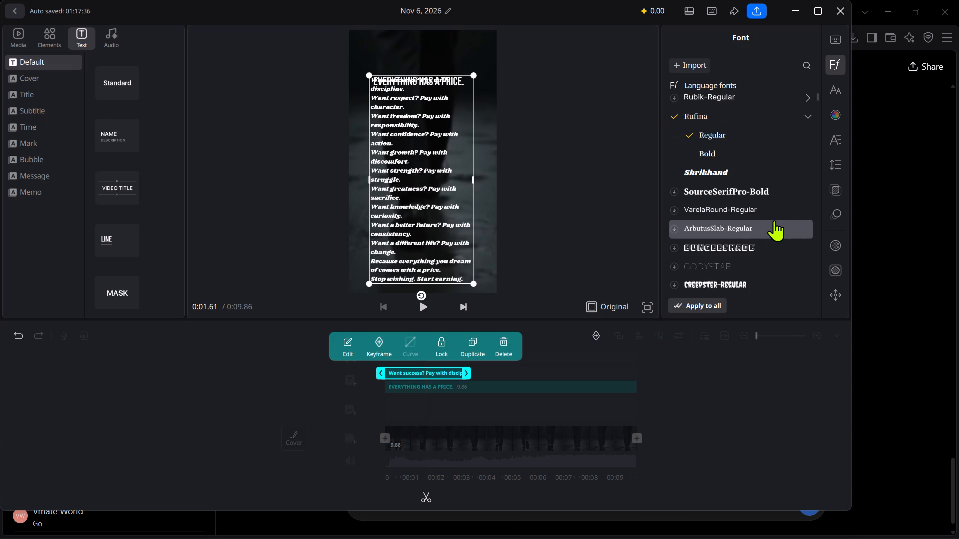
scroll(719, 239, "down", 4)
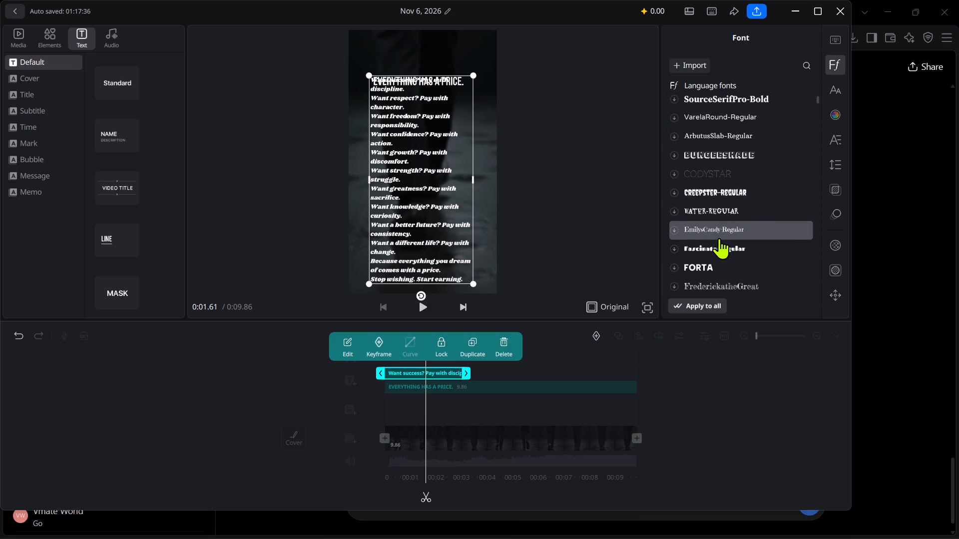
scroll(719, 238, "down", 4)
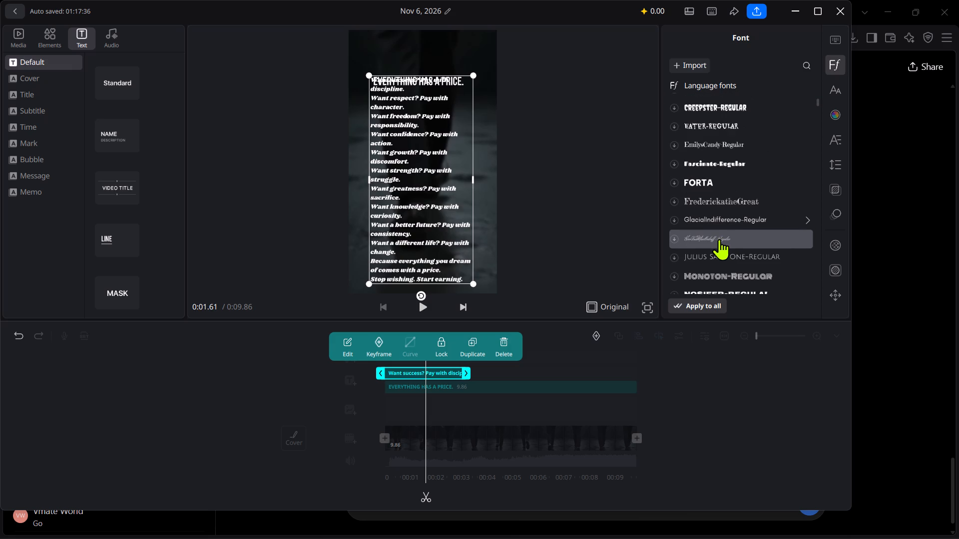
left_click(719, 249)
scroll(719, 248, "down", 1)
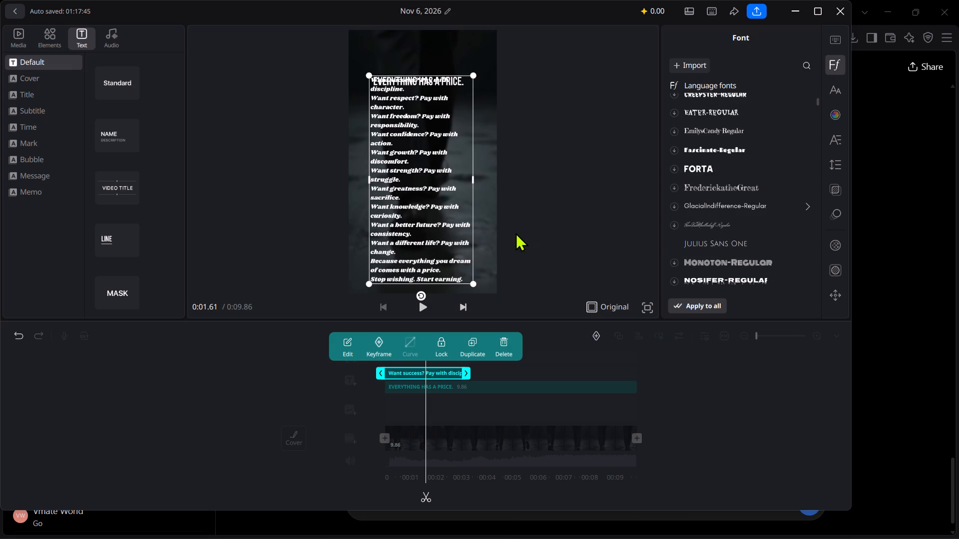
left_click(716, 236)
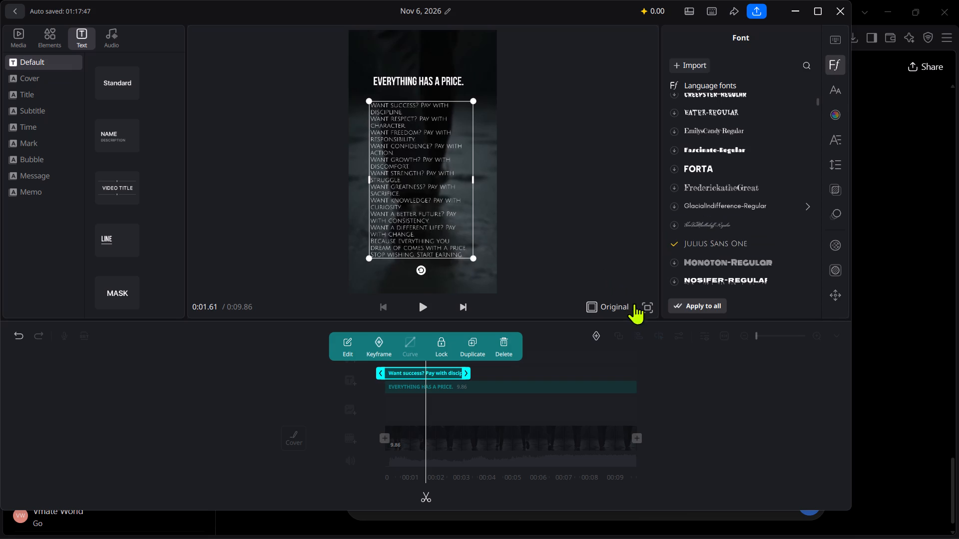
Open the full-screen preview to check the title and the restyled quote block.
left_click(650, 305)
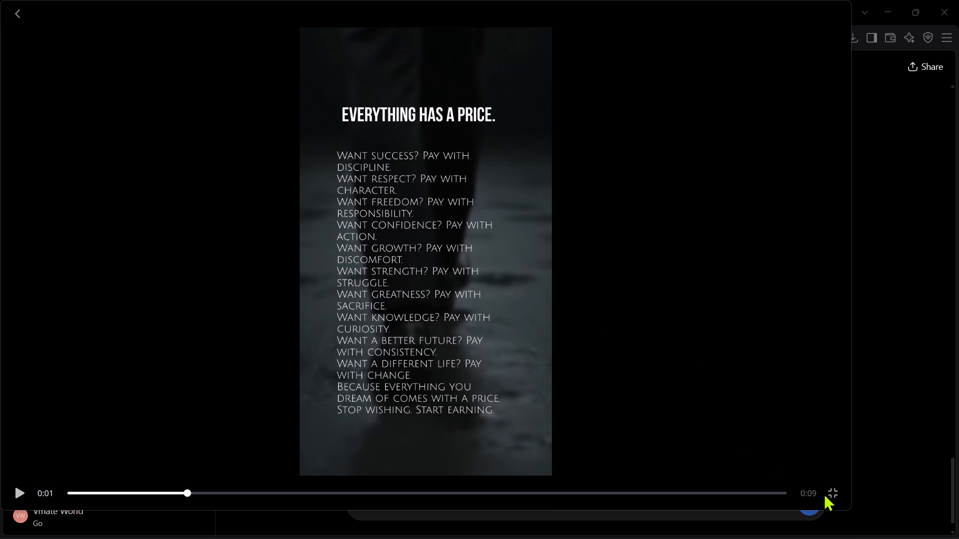
Close the full-screen preview, shrink the quote block and move it slightly lower below the title.
left_click(838, 497)
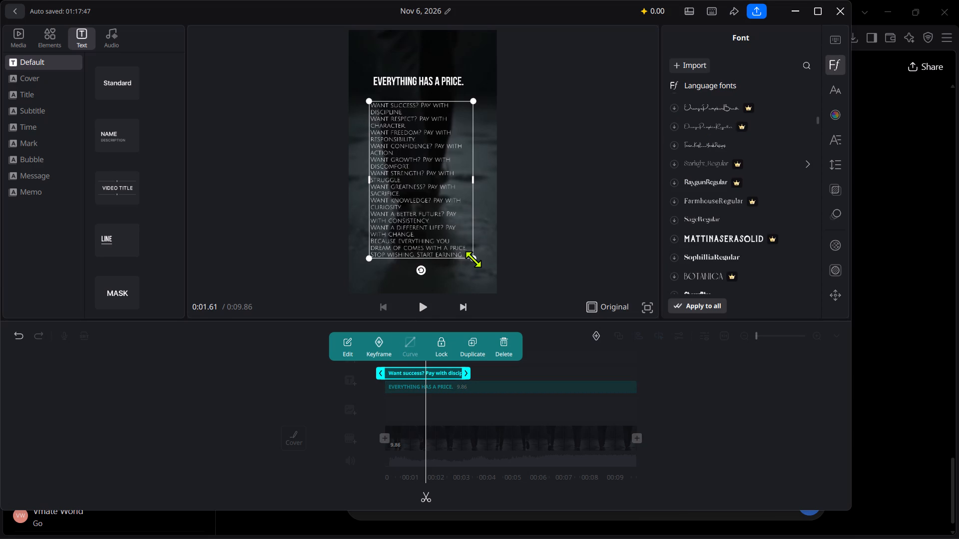
left_click_drag(473, 259, 457, 248)
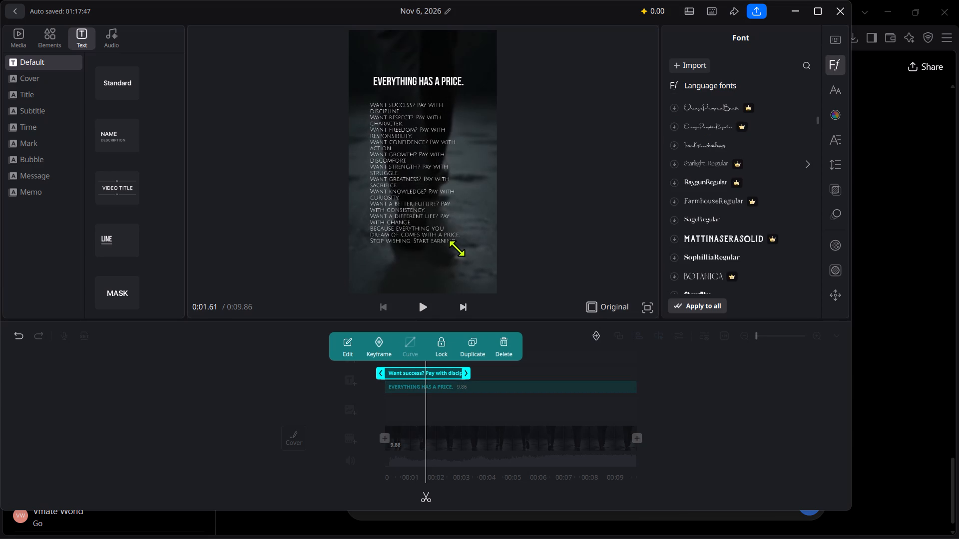
left_click_drag(457, 248, 449, 245)
left_click_drag(399, 224, 402, 236)
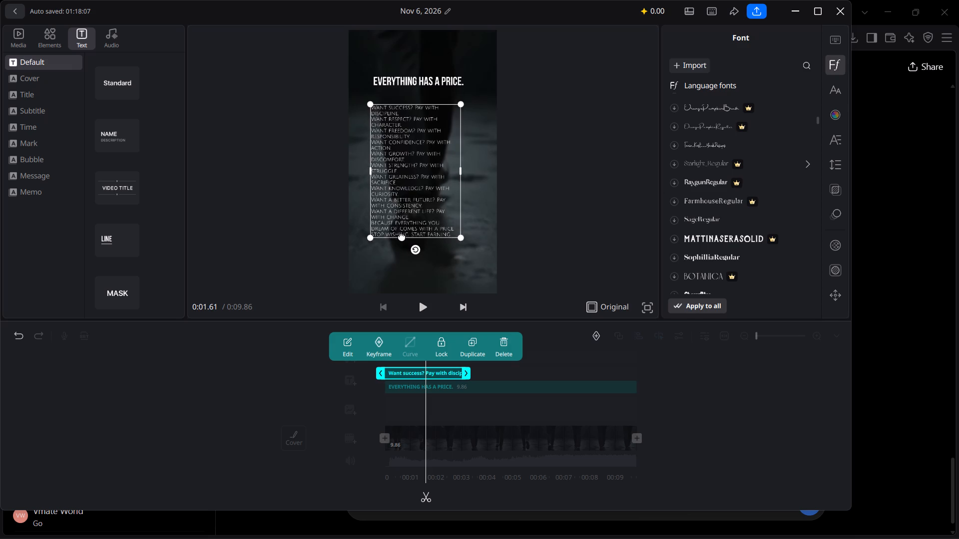
left_click_drag(402, 236, 399, 234)
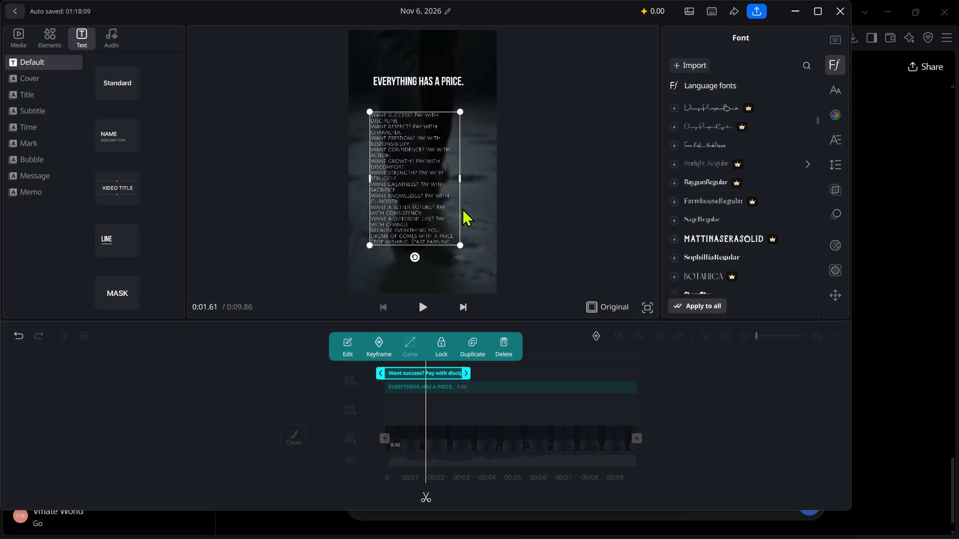
left_click_drag(459, 247, 450, 242)
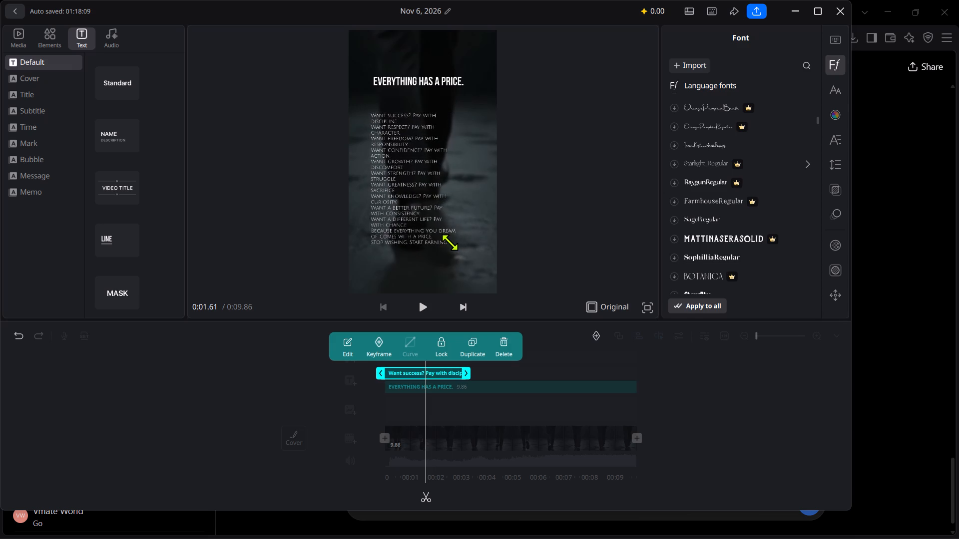
left_click_drag(450, 242, 449, 242)
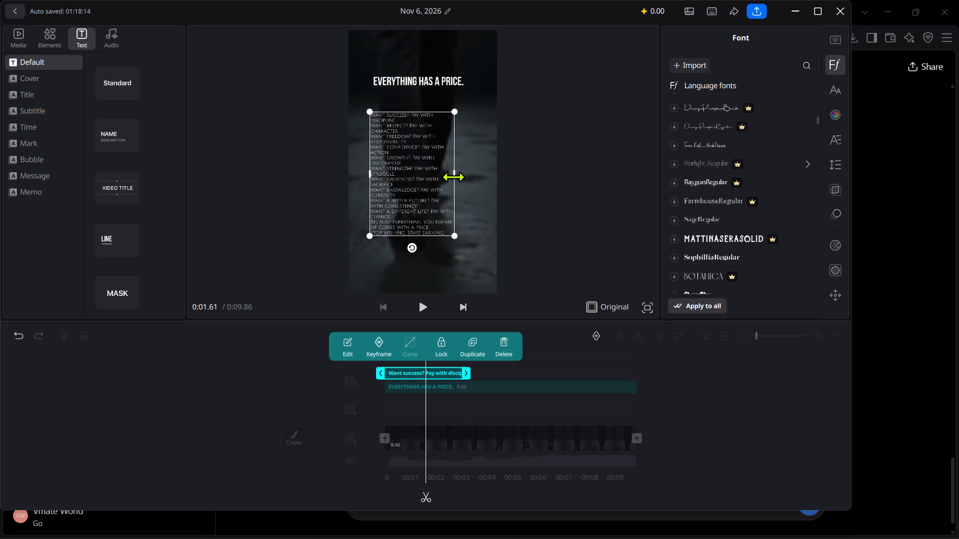
Widen the quote block's text box, enlarge its text, narrow the box again and re-centre the block under the title.
left_click_drag(453, 177, 468, 179)
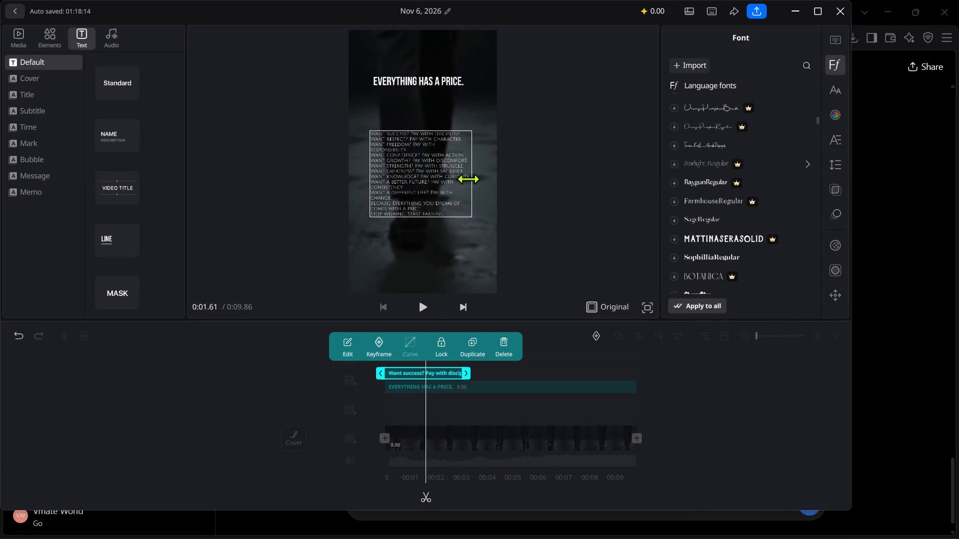
left_click_drag(468, 179, 467, 179)
left_click_drag(470, 220, 478, 238)
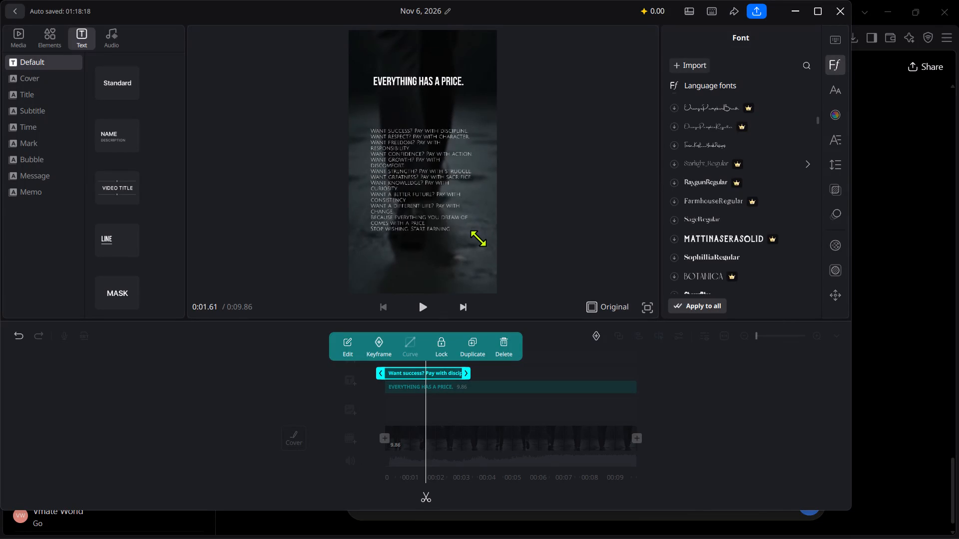
left_click_drag(478, 238, 485, 255)
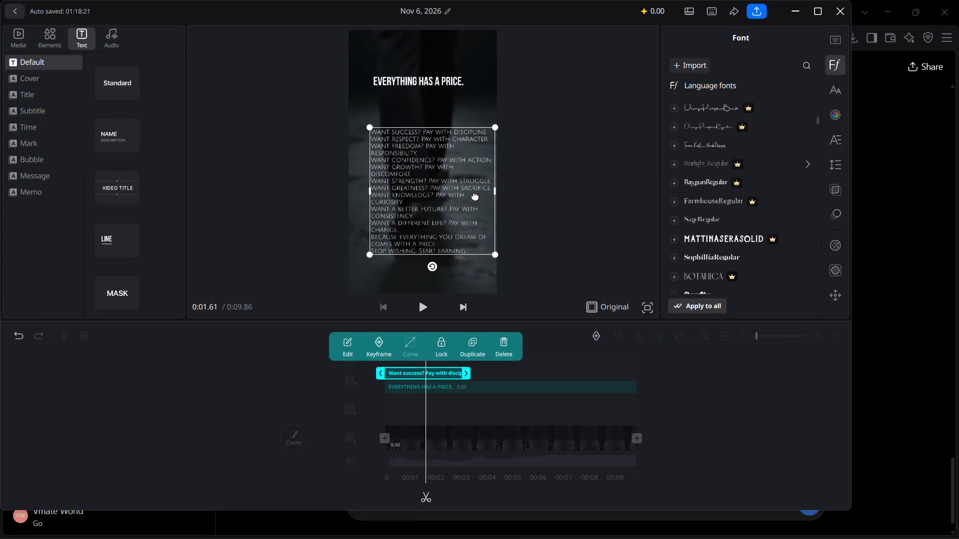
left_click_drag(492, 193, 474, 193)
left_click(433, 199)
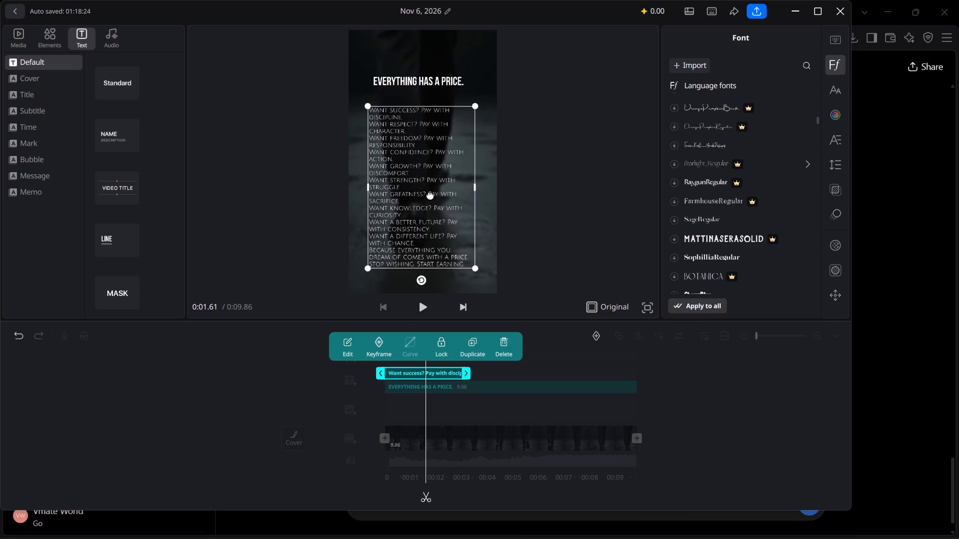
Enlarge the "EVERYTHING HAS A PRICE." title and narrow its text box to roughly the quote block's width.
left_click(425, 80)
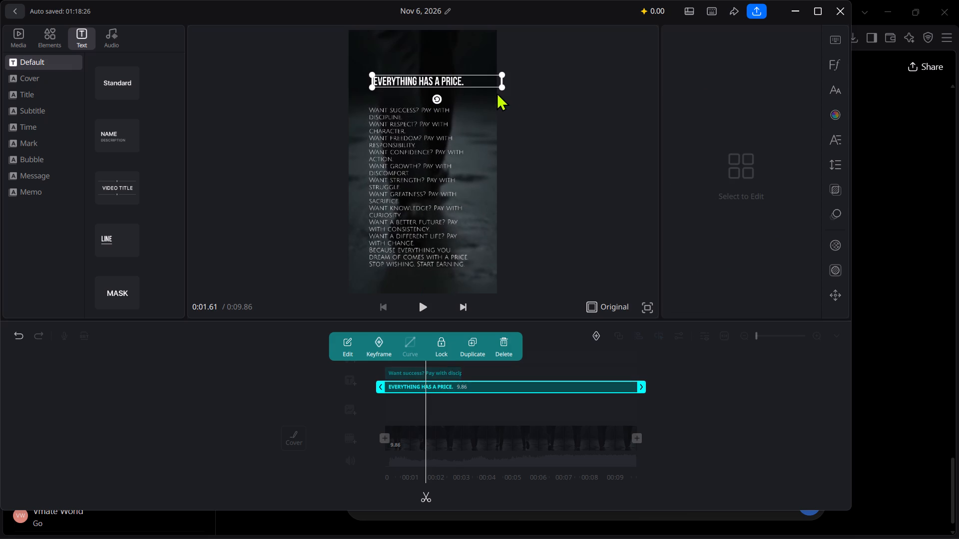
left_click_drag(501, 90, 504, 93)
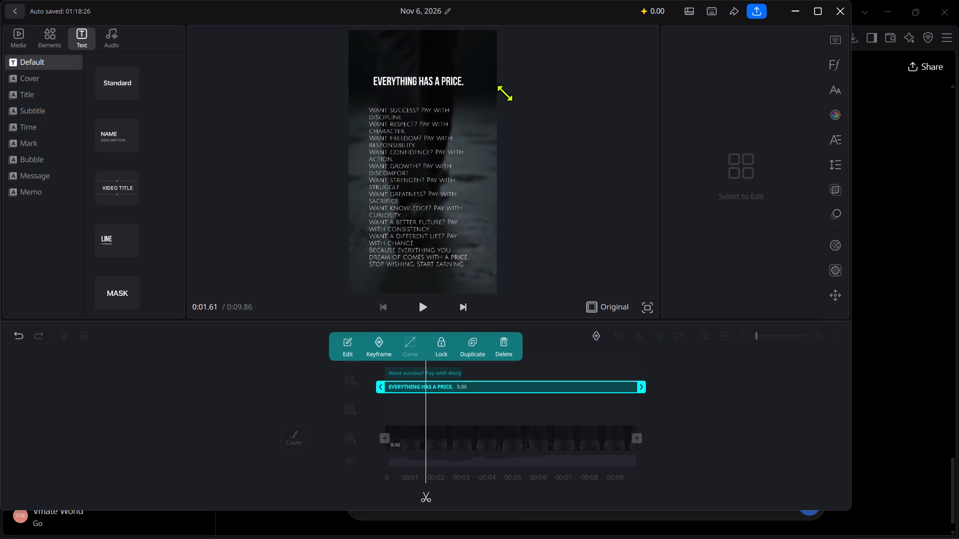
left_click_drag(504, 93, 507, 96)
left_click_drag(507, 83, 505, 82)
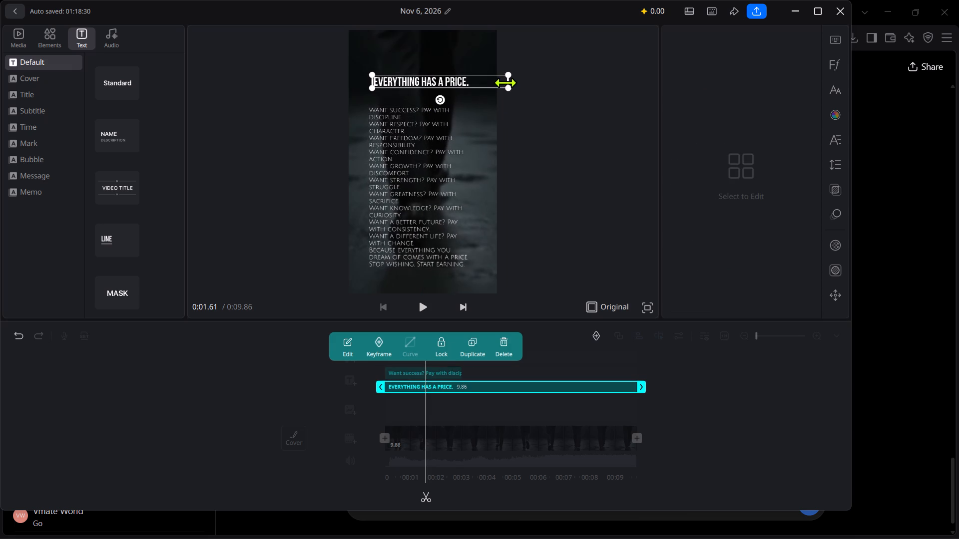
left_click_drag(505, 82, 468, 91)
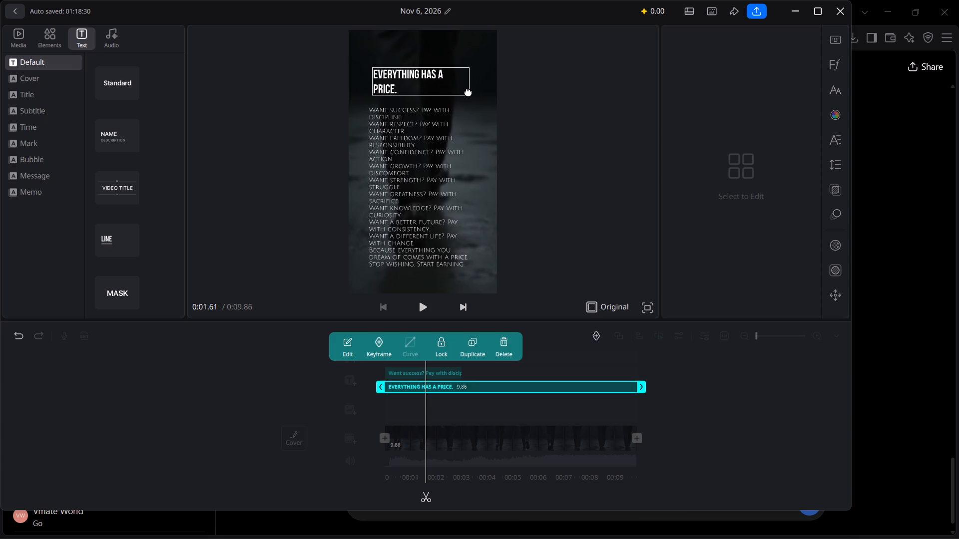
left_click_drag(468, 91, 470, 92)
left_click(472, 87)
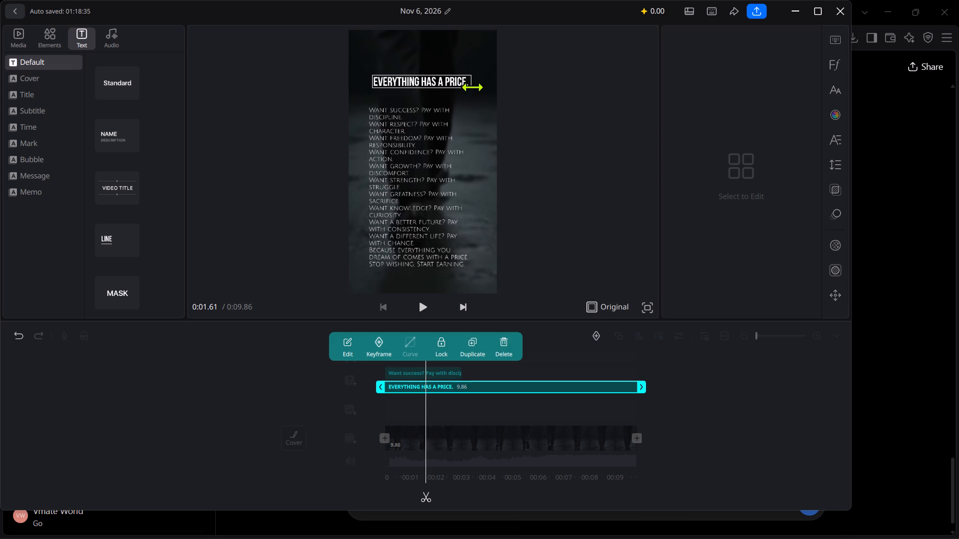
left_click_drag(470, 88, 479, 101)
left_click_drag(442, 90, 432, 87)
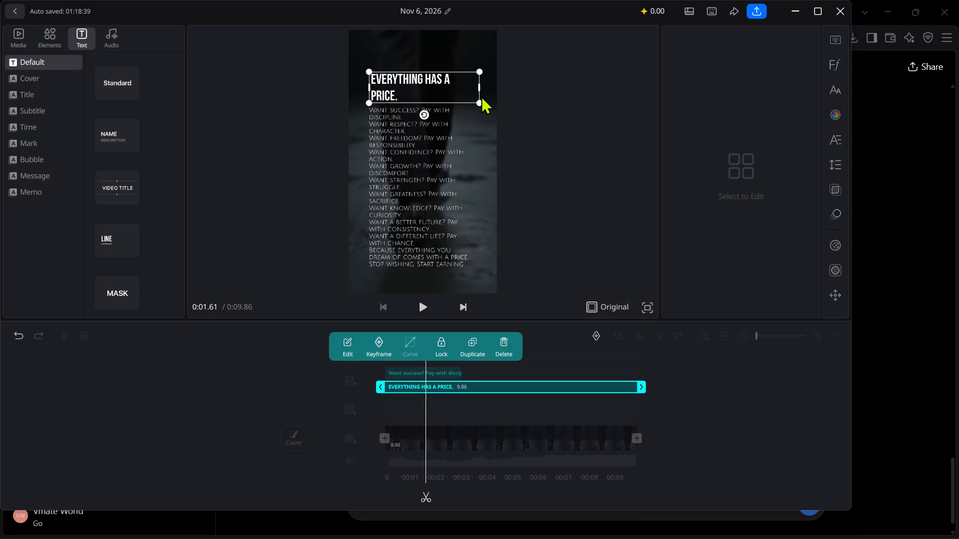
Scale the title down slightly to fit on one line, then move it up and align it with the quote block.
left_click(534, 107)
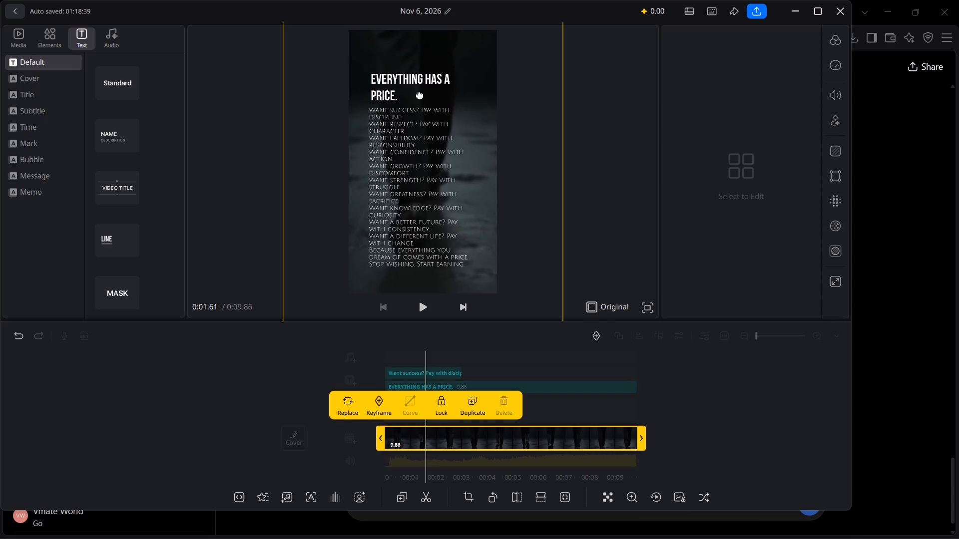
left_click(412, 82)
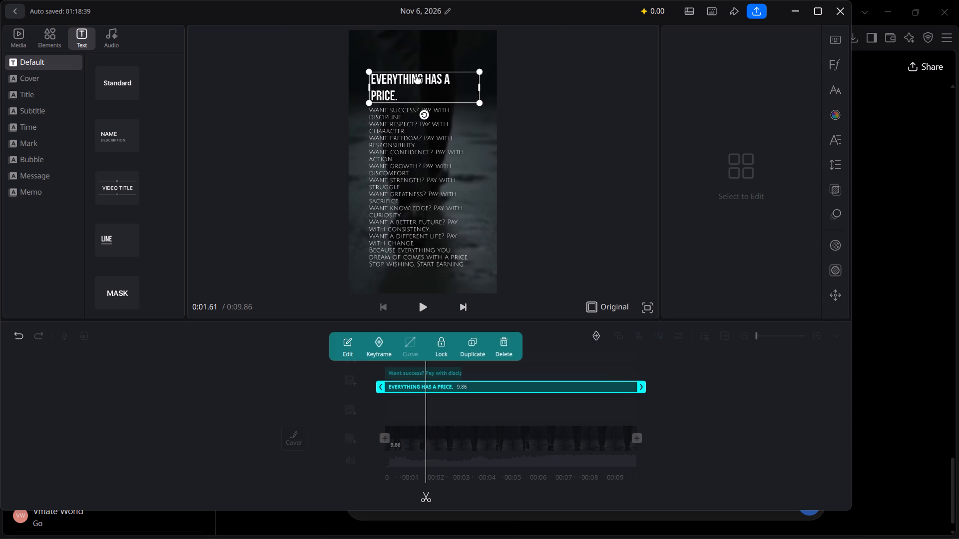
left_click_drag(481, 104, 477, 101)
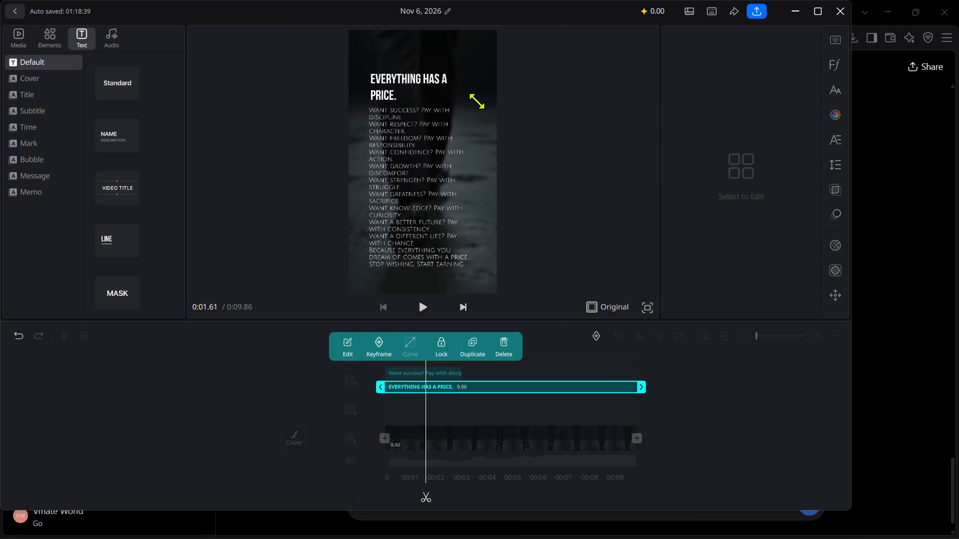
left_click_drag(477, 101, 474, 100)
left_click(477, 89)
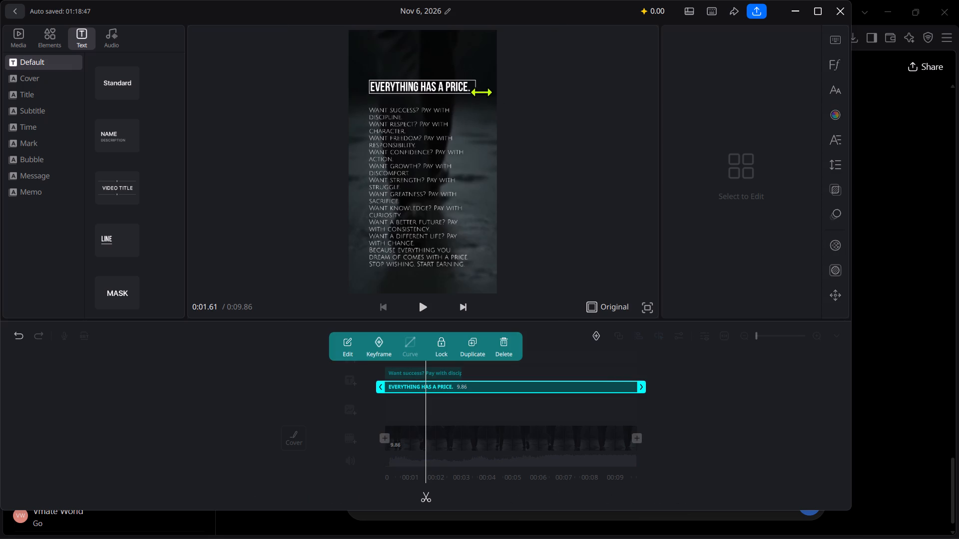
left_click_drag(424, 91, 416, 81)
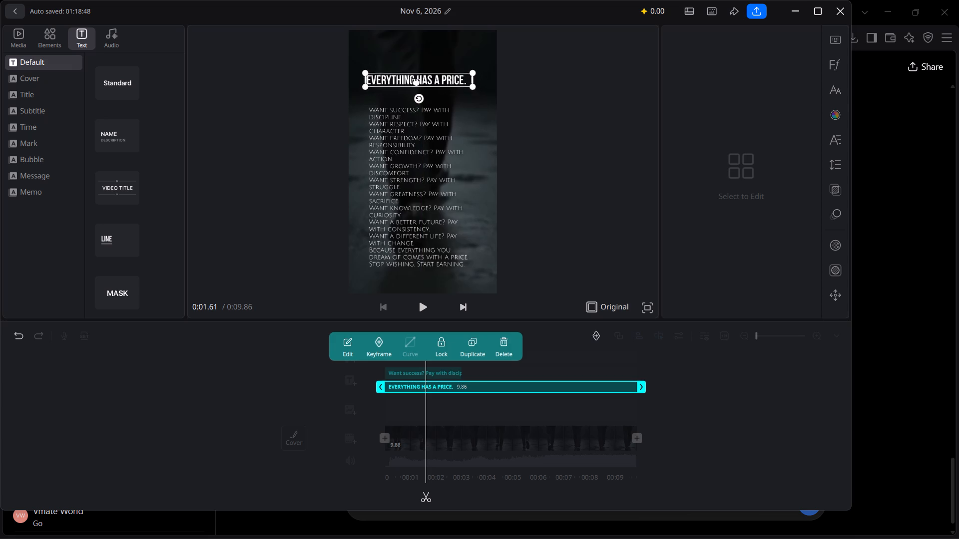
left_click_drag(416, 81, 423, 81)
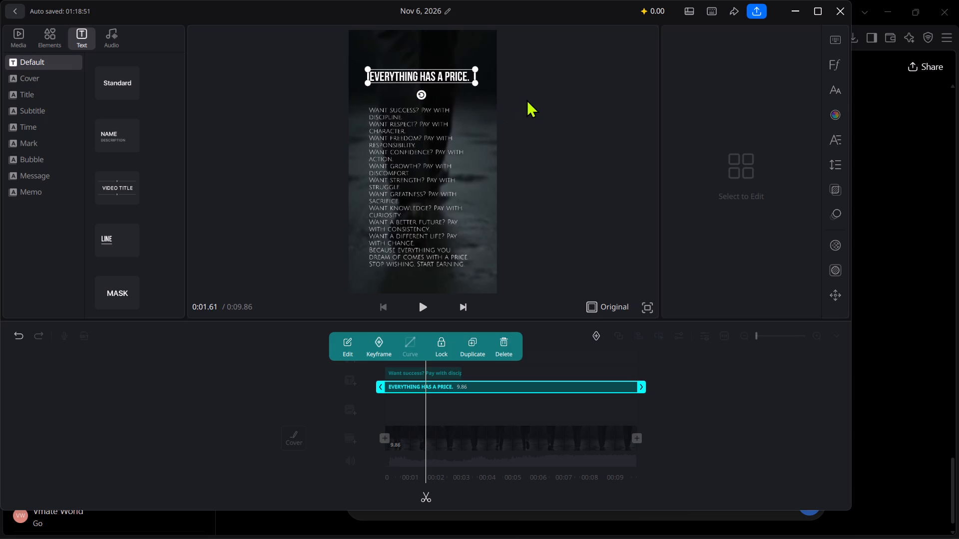
left_click(526, 99)
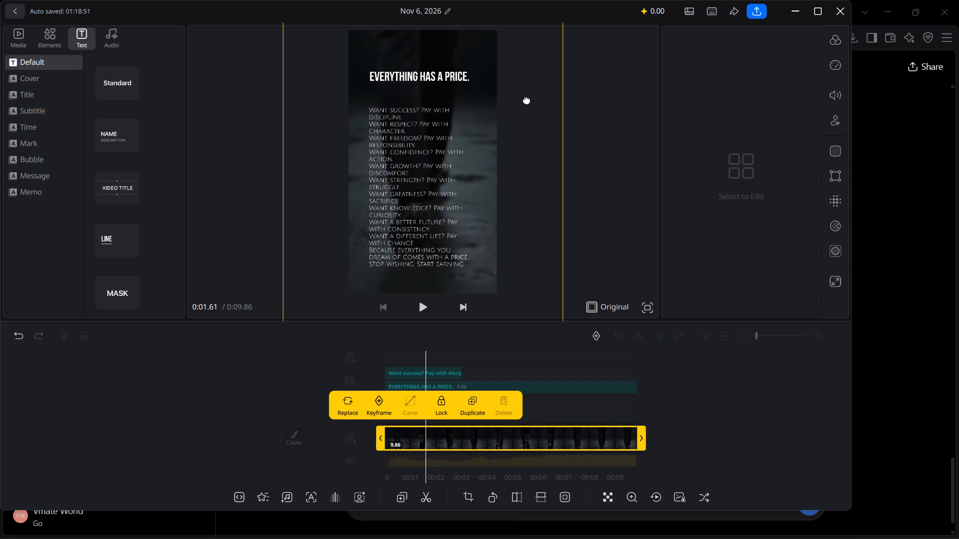
Move the quote block up closer to the title, keeping their left edges aligned.
left_click(405, 160)
left_click_drag(405, 160, 406, 158)
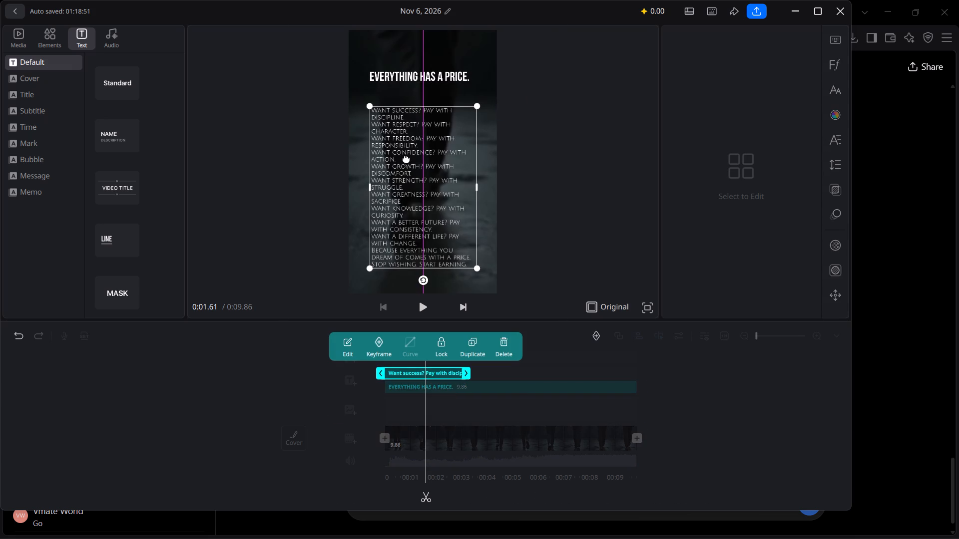
left_click_drag(406, 158, 404, 153)
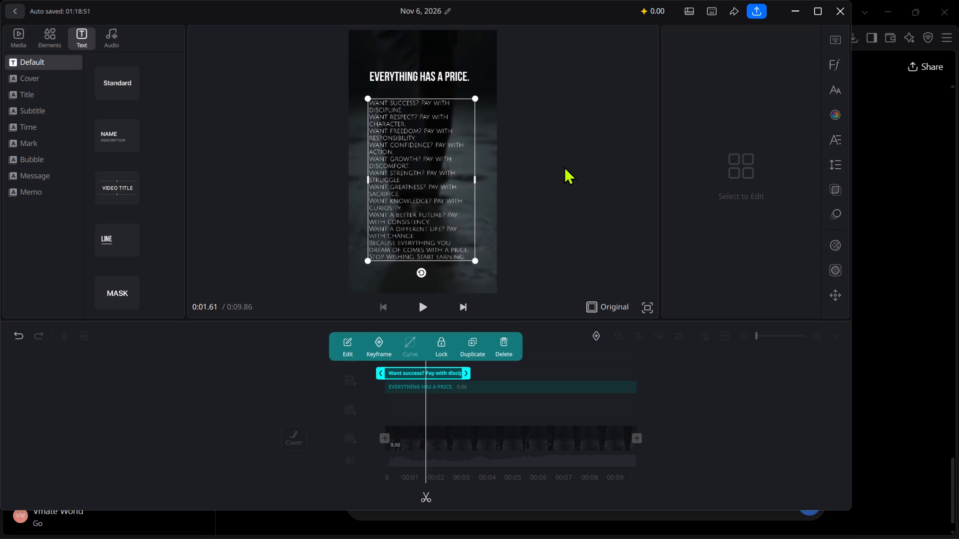
left_click(564, 166)
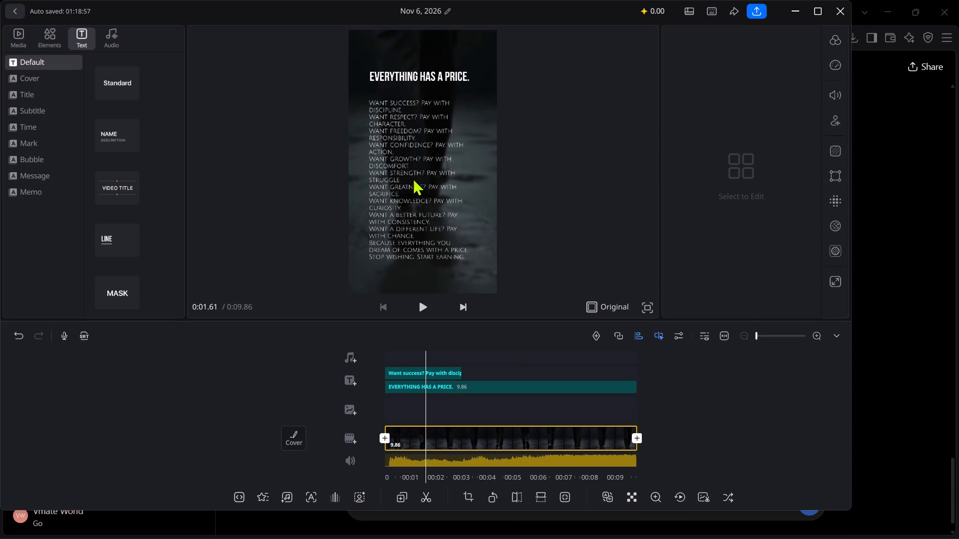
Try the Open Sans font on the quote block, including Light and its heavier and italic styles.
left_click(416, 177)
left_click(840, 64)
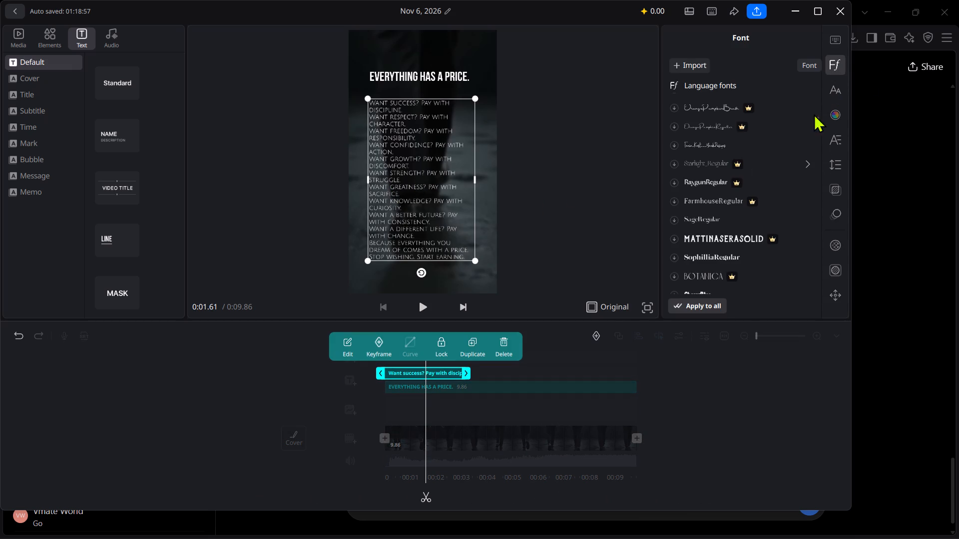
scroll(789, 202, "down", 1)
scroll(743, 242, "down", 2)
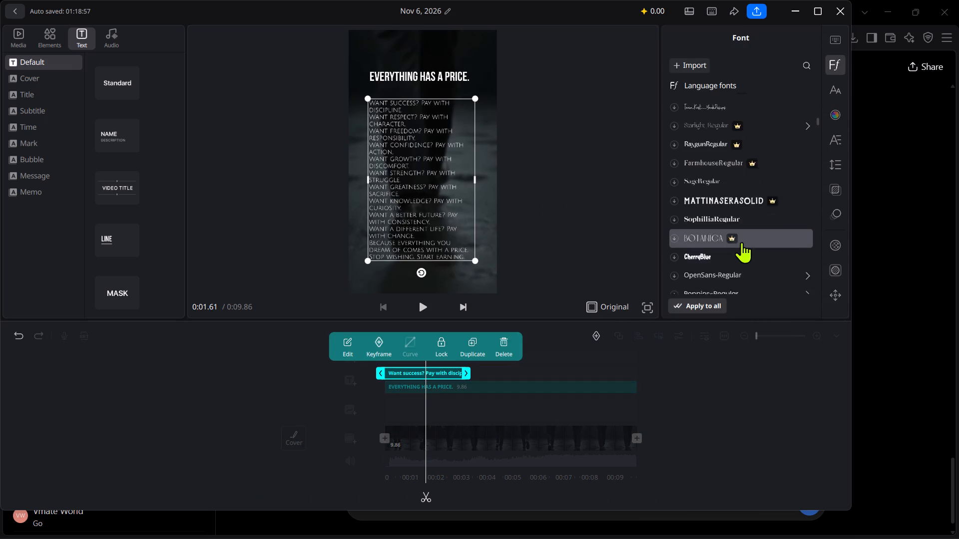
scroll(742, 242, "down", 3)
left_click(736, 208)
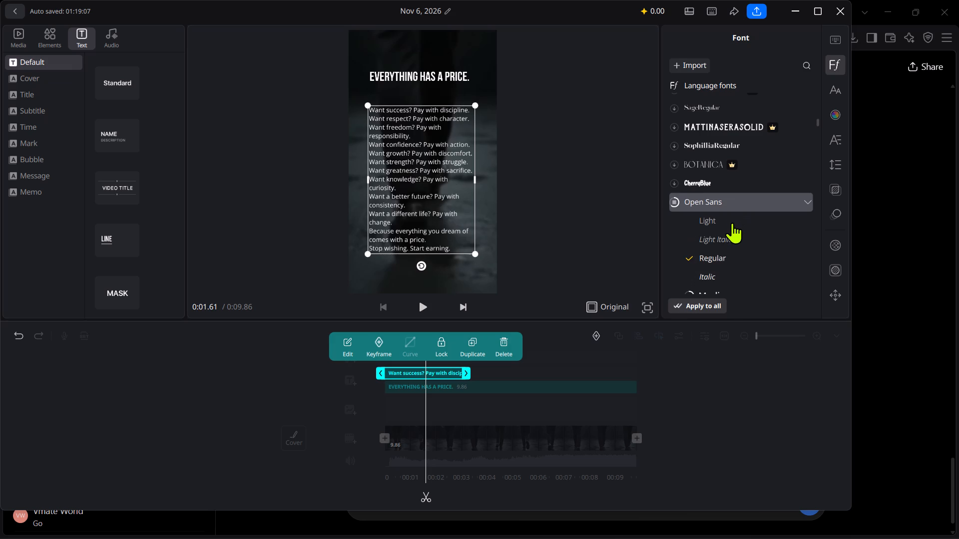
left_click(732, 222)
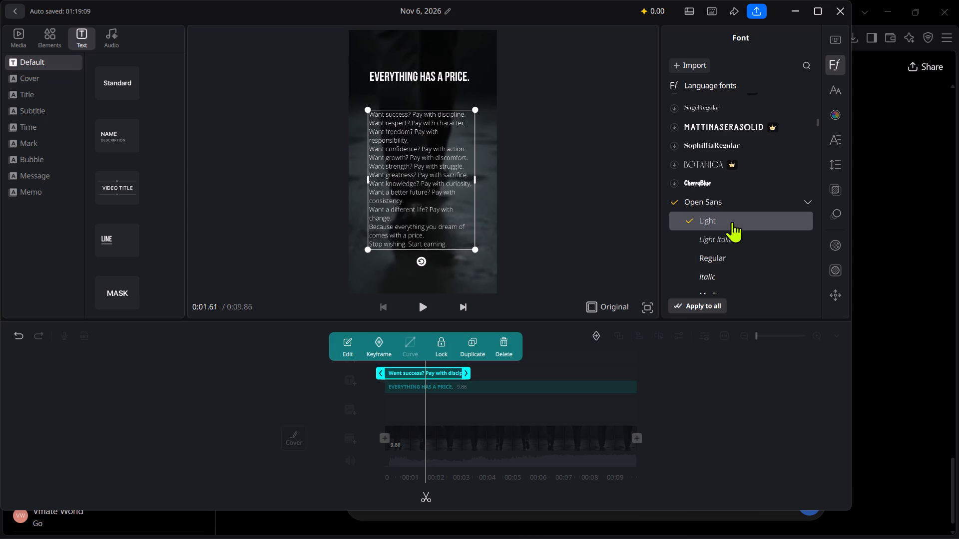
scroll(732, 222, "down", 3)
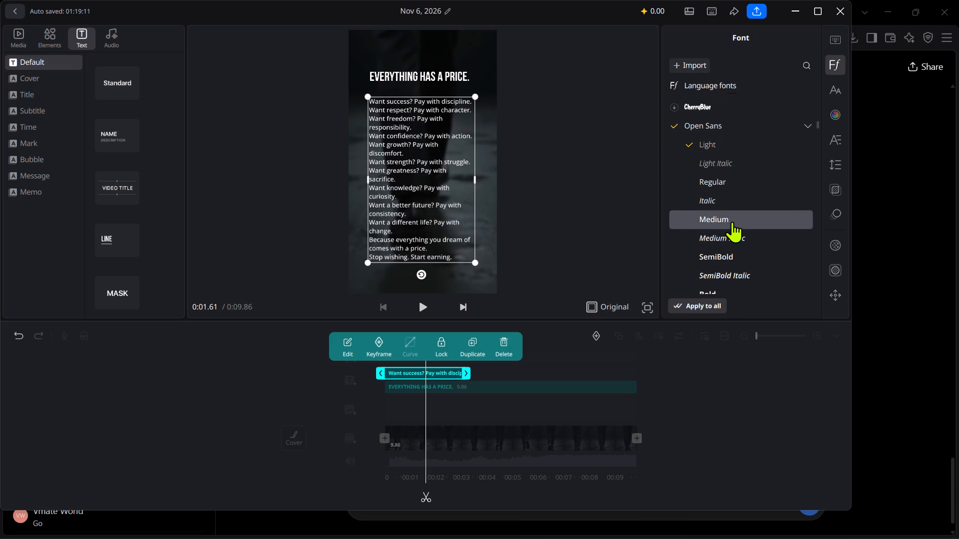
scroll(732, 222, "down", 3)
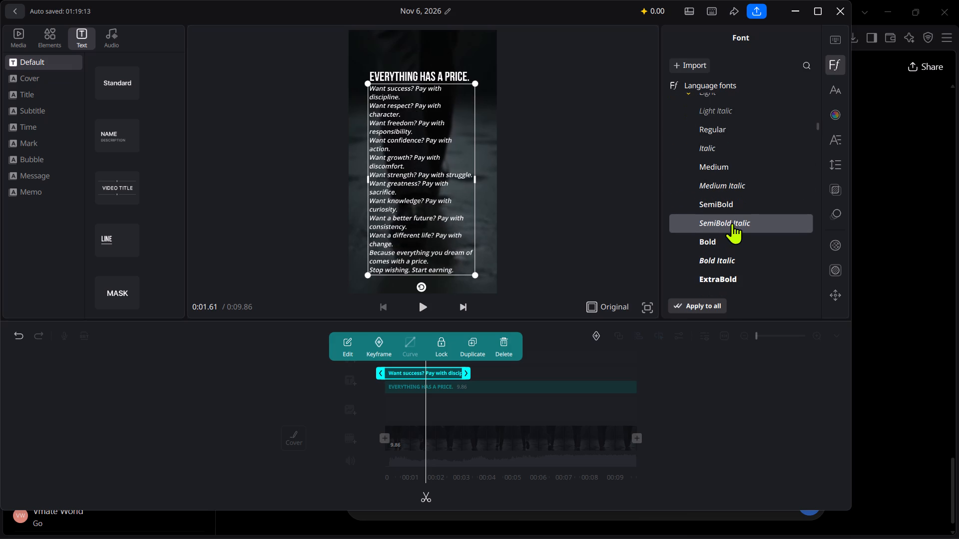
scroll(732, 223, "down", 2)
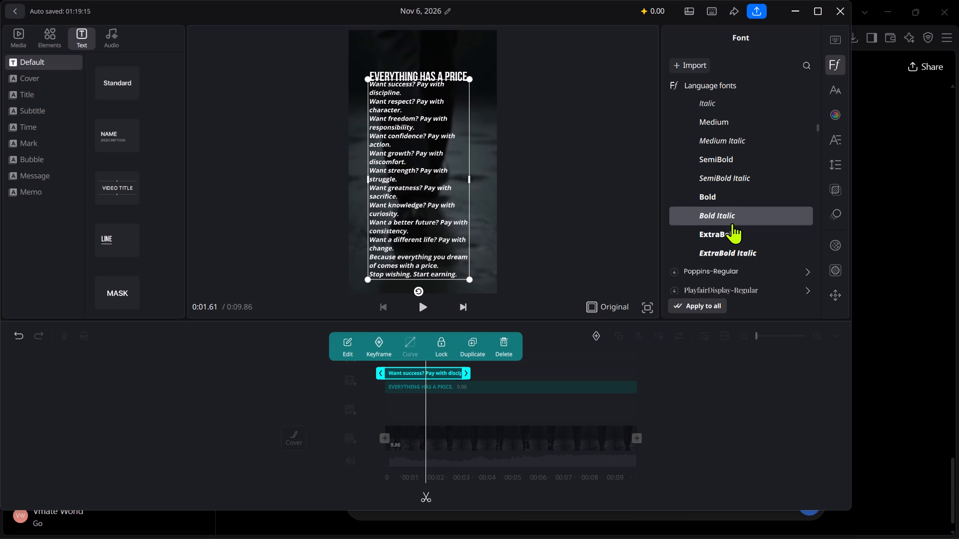
Browse further down the font list and apply the Bebas Neue font to the quote block.
scroll(732, 223, "down", 5)
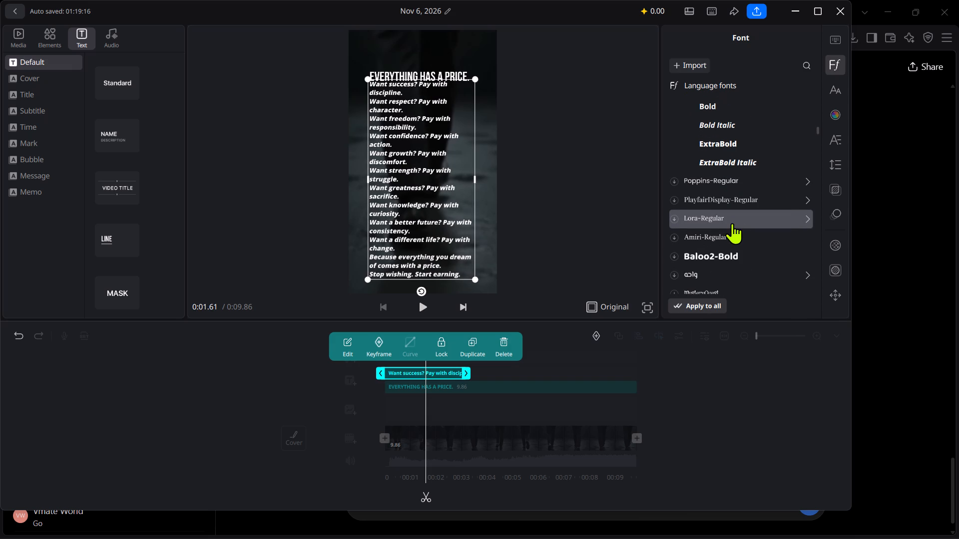
scroll(732, 223, "down", 7)
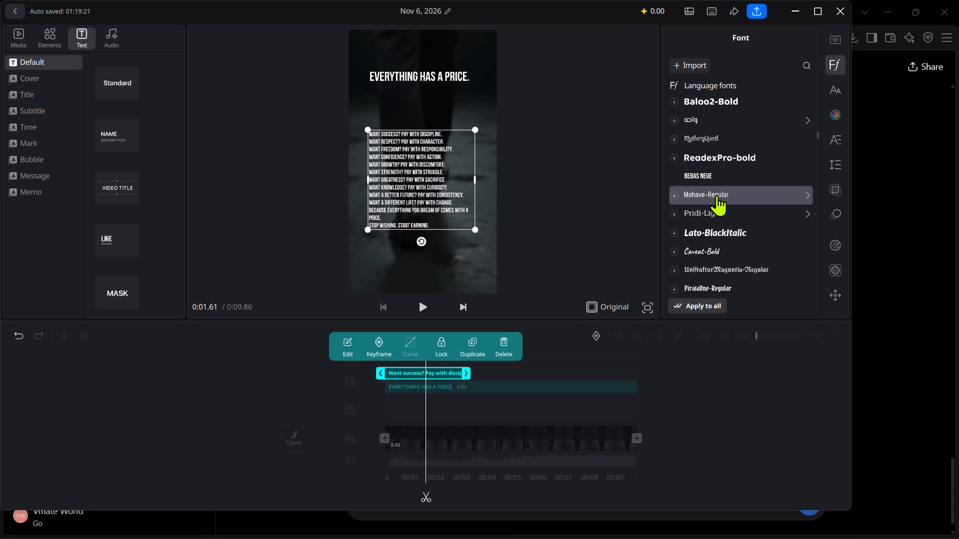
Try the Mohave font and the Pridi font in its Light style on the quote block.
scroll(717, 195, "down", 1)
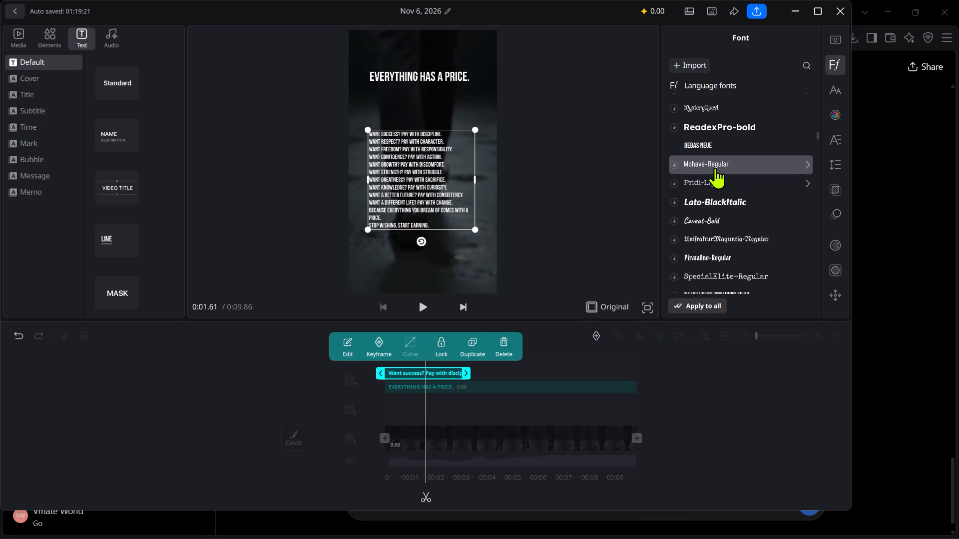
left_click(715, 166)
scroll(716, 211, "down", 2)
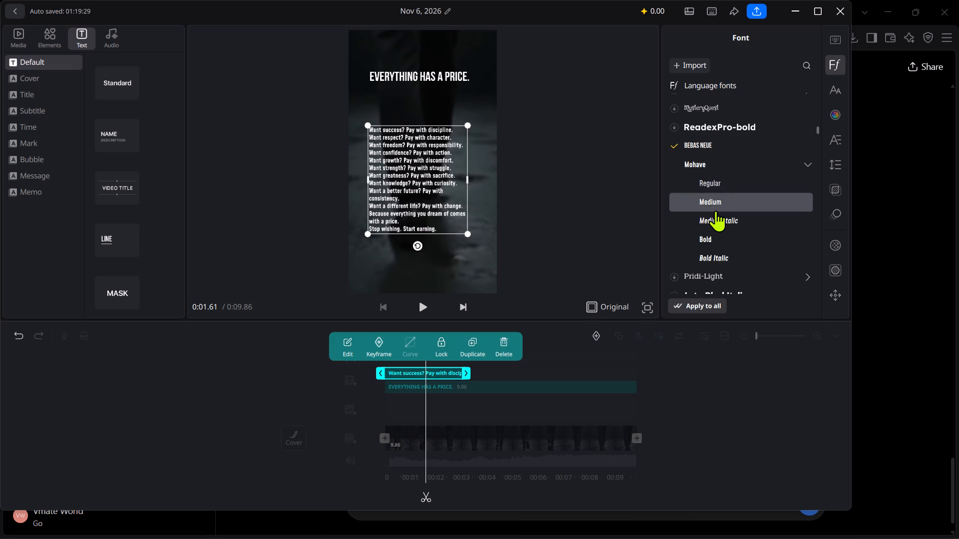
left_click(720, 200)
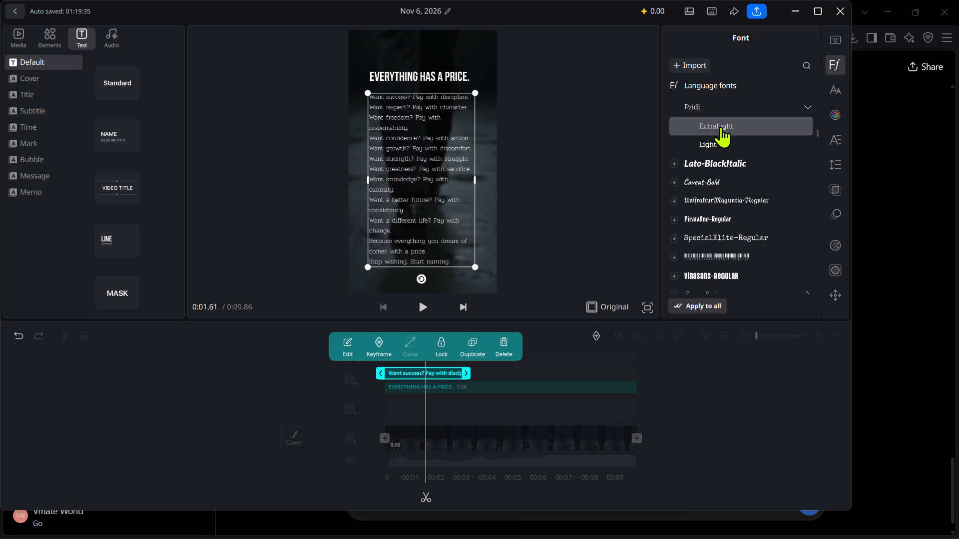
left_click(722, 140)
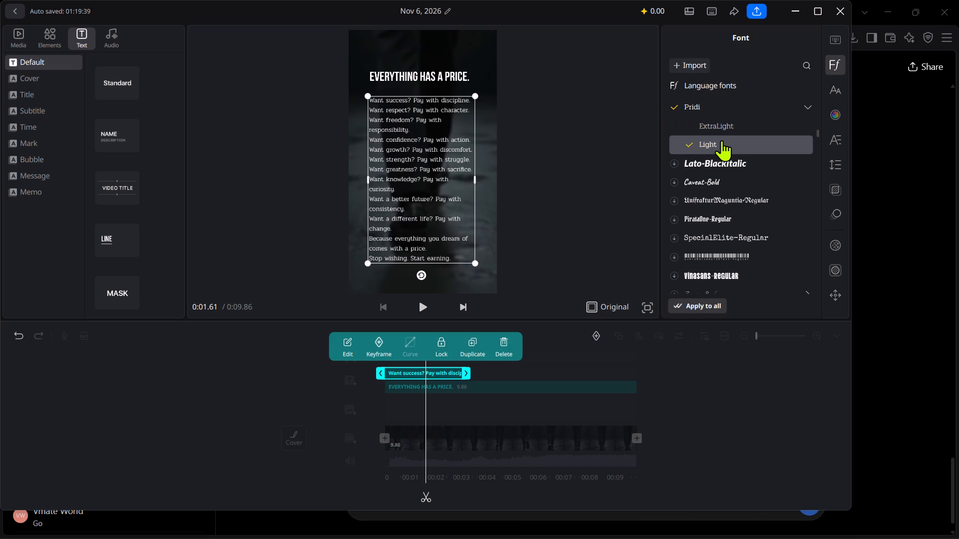
Preview the frame full screen to check how the title and quote block look together.
left_click(576, 219)
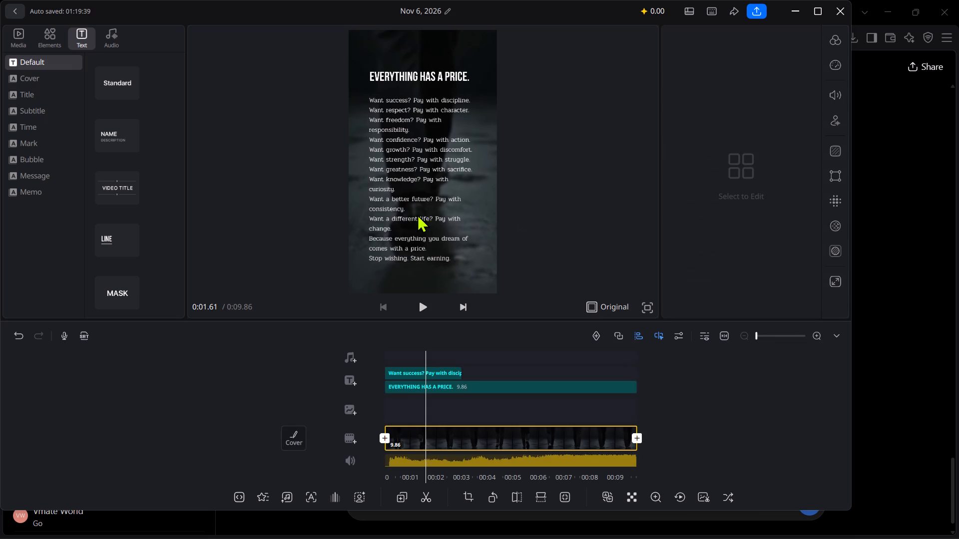
left_click(416, 212)
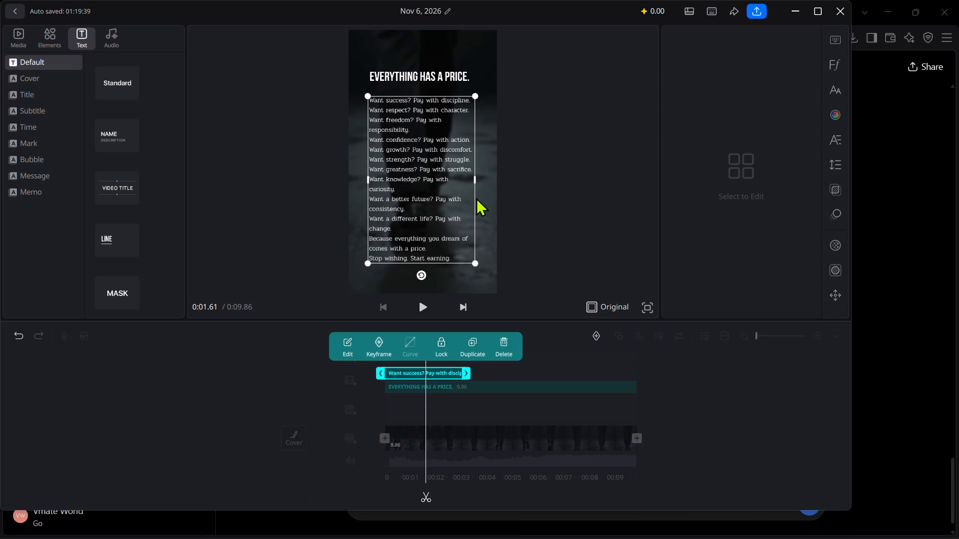
left_click(592, 213)
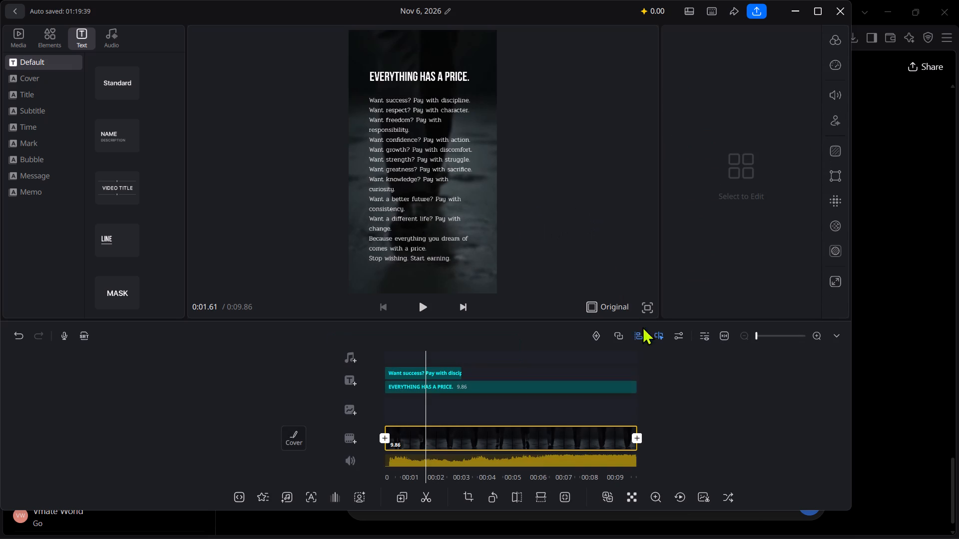
left_click(652, 310)
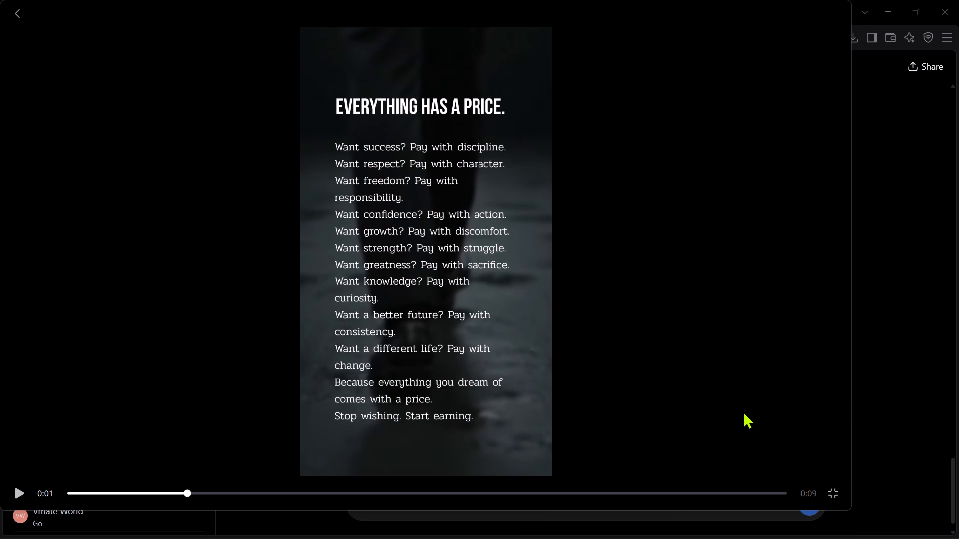
left_click(831, 490)
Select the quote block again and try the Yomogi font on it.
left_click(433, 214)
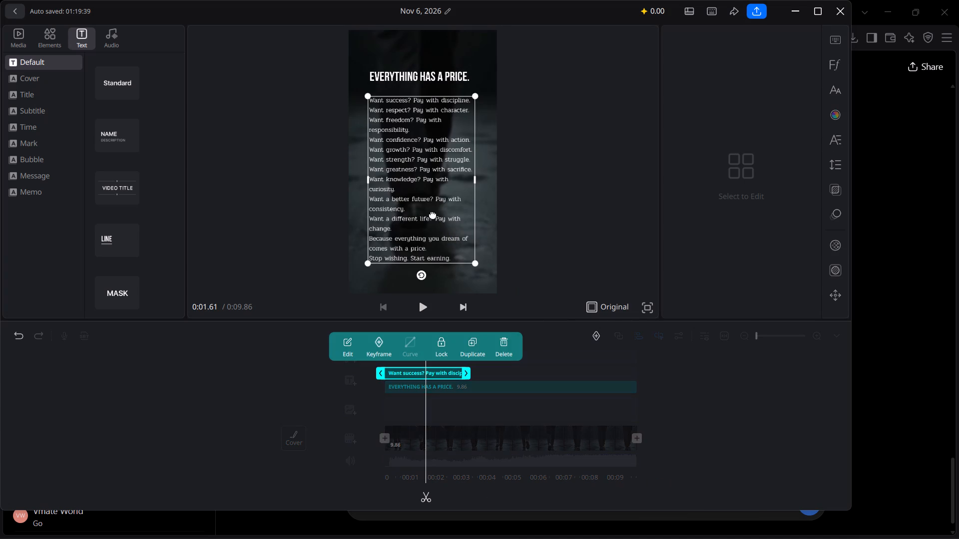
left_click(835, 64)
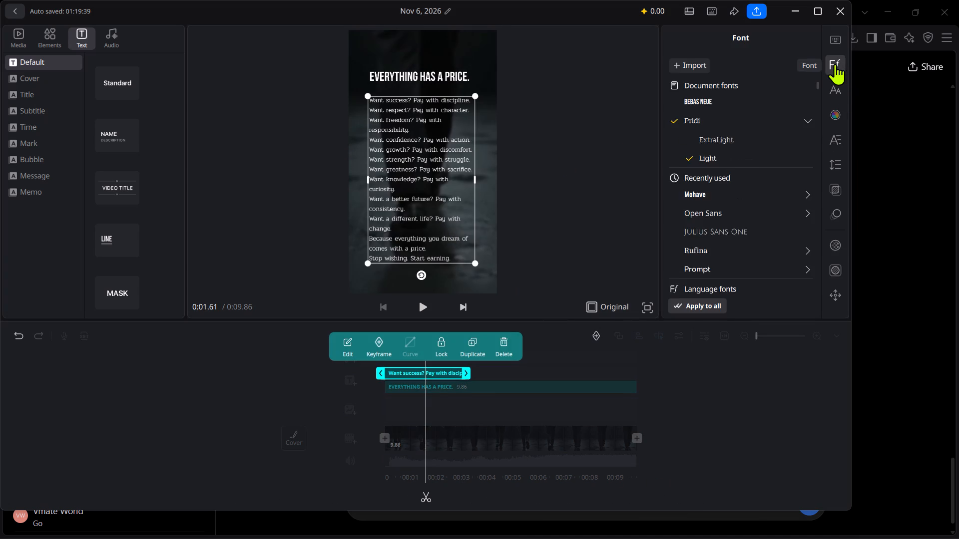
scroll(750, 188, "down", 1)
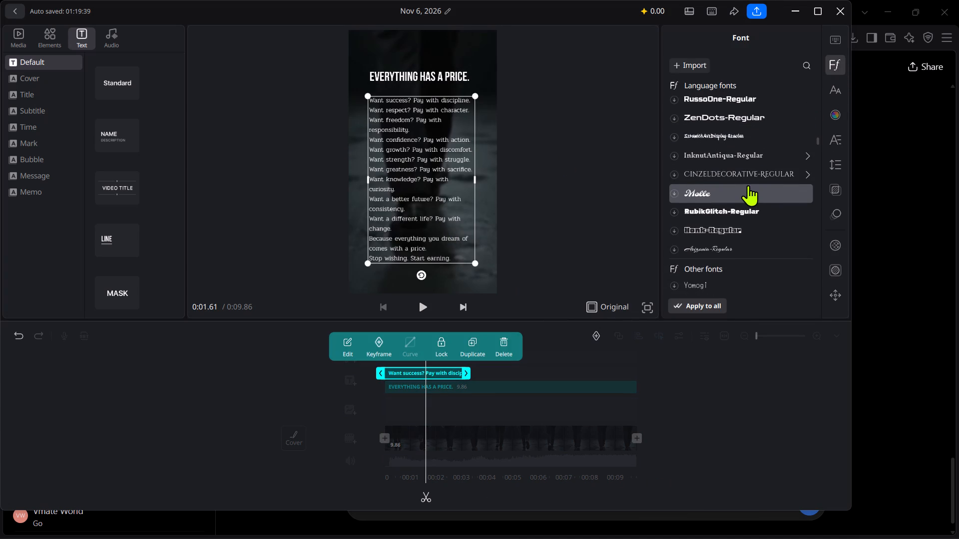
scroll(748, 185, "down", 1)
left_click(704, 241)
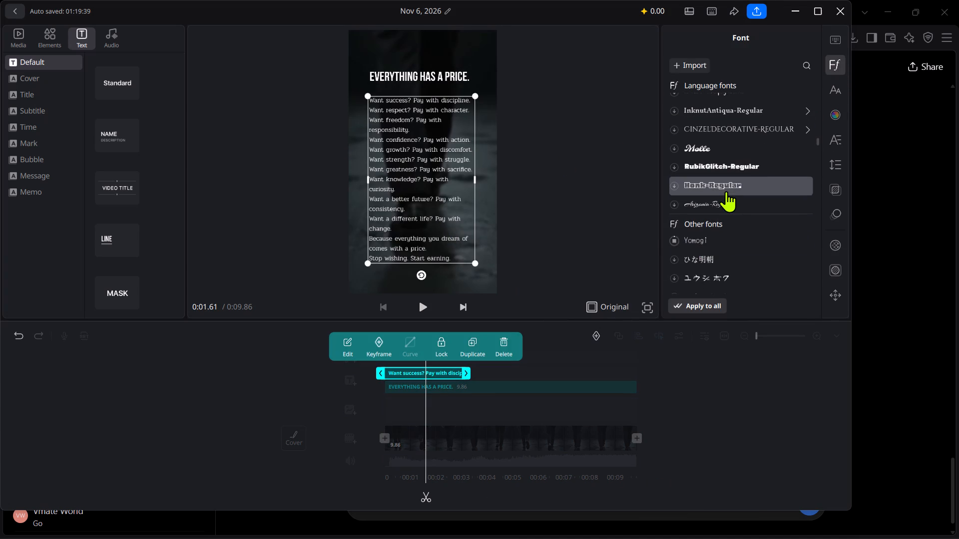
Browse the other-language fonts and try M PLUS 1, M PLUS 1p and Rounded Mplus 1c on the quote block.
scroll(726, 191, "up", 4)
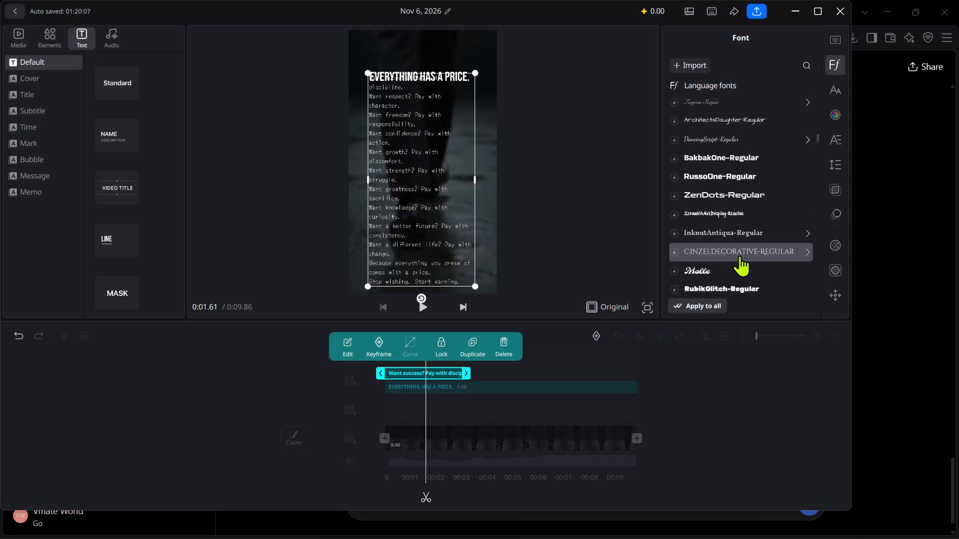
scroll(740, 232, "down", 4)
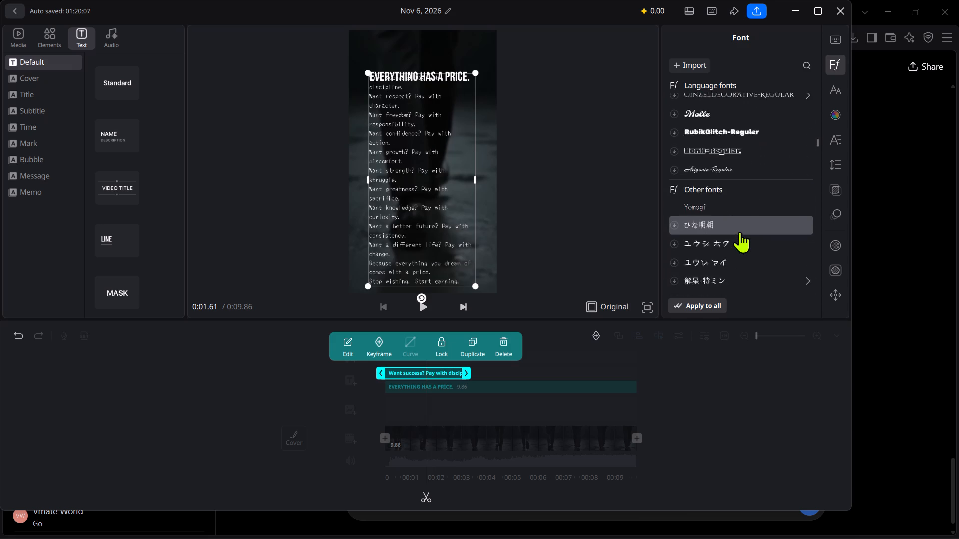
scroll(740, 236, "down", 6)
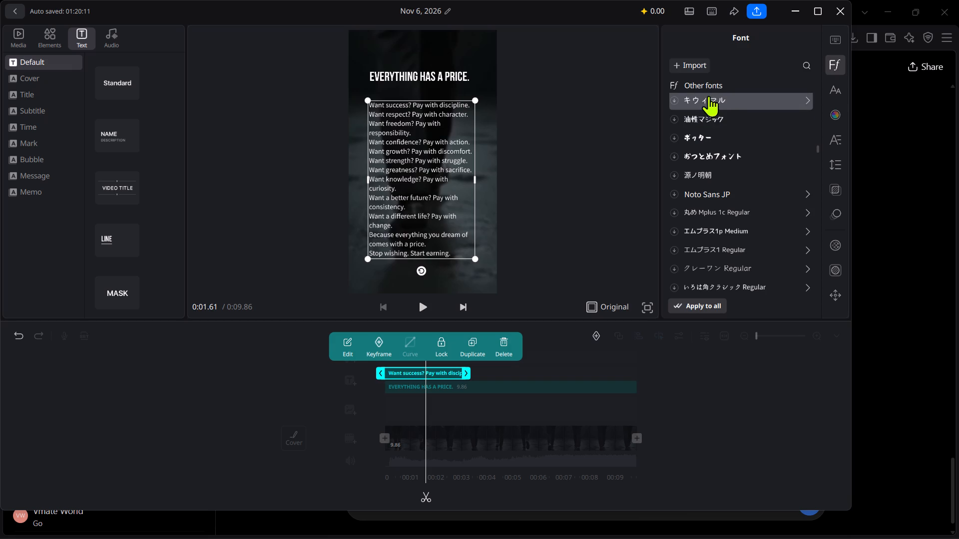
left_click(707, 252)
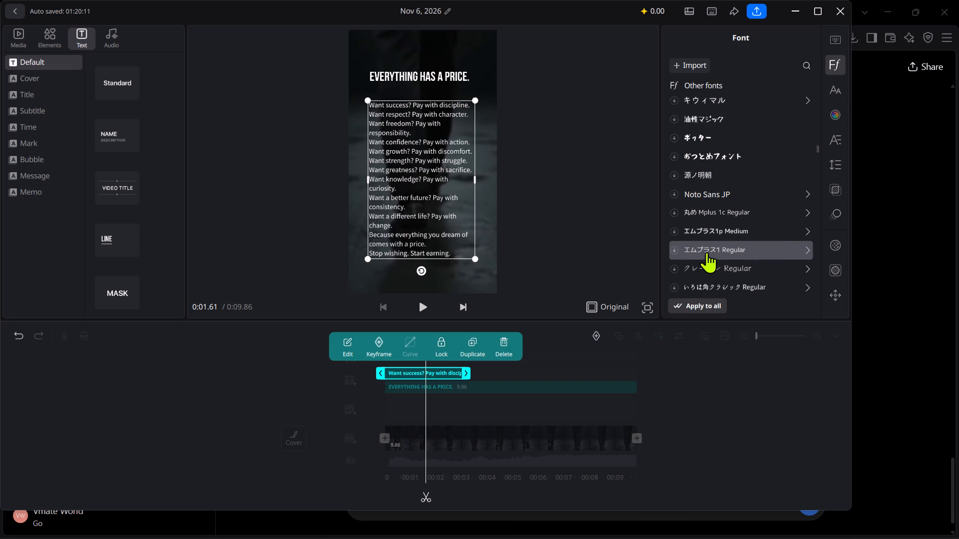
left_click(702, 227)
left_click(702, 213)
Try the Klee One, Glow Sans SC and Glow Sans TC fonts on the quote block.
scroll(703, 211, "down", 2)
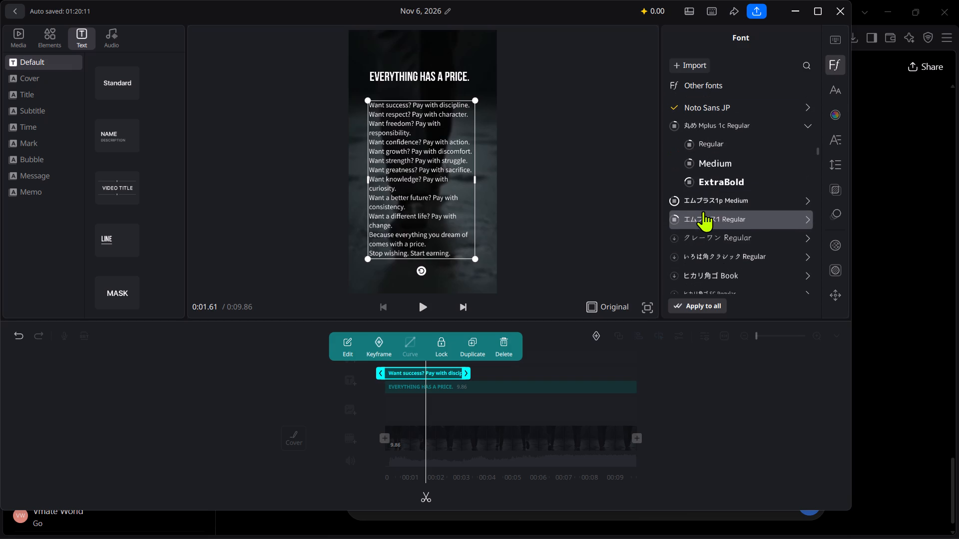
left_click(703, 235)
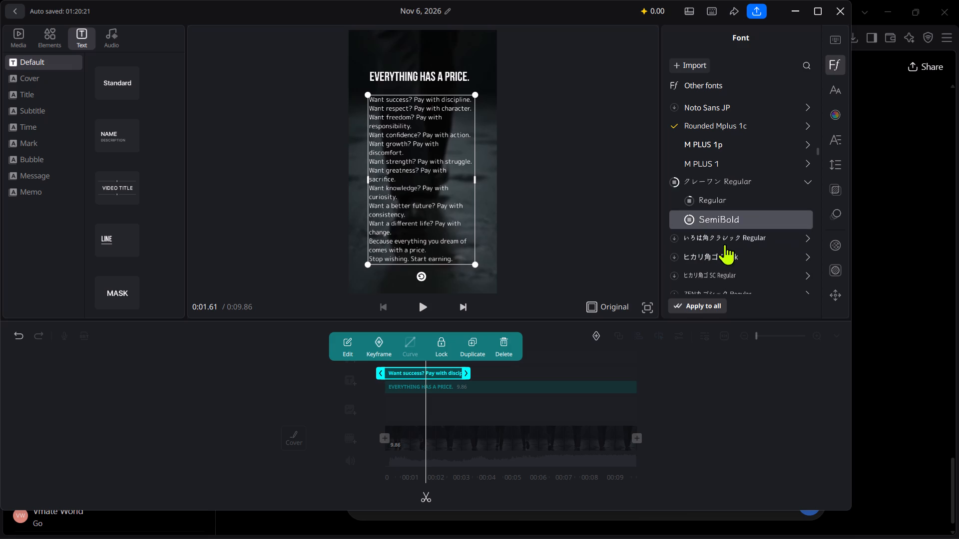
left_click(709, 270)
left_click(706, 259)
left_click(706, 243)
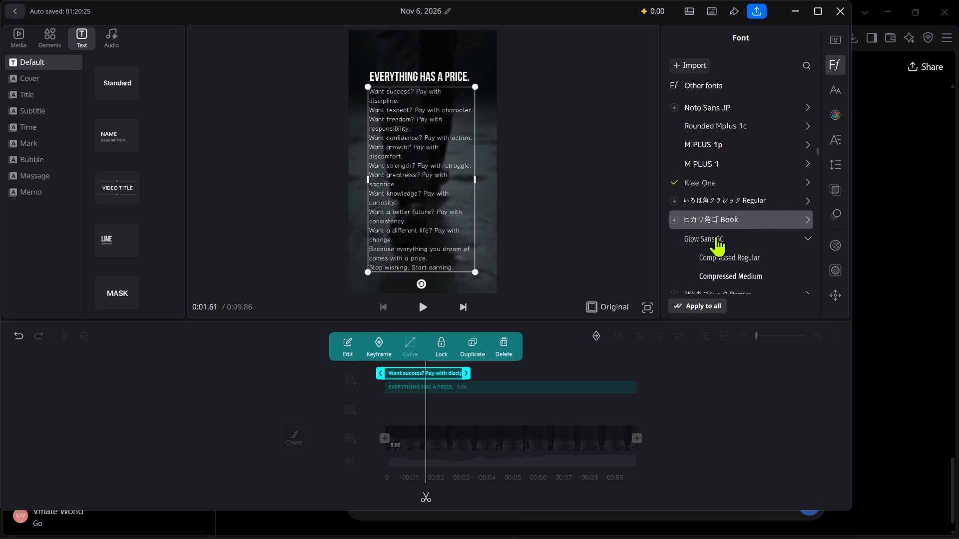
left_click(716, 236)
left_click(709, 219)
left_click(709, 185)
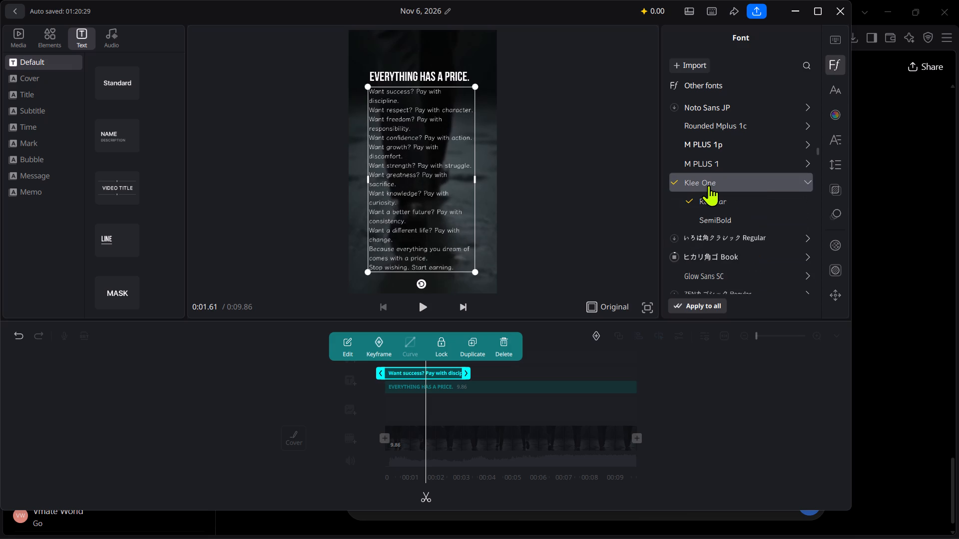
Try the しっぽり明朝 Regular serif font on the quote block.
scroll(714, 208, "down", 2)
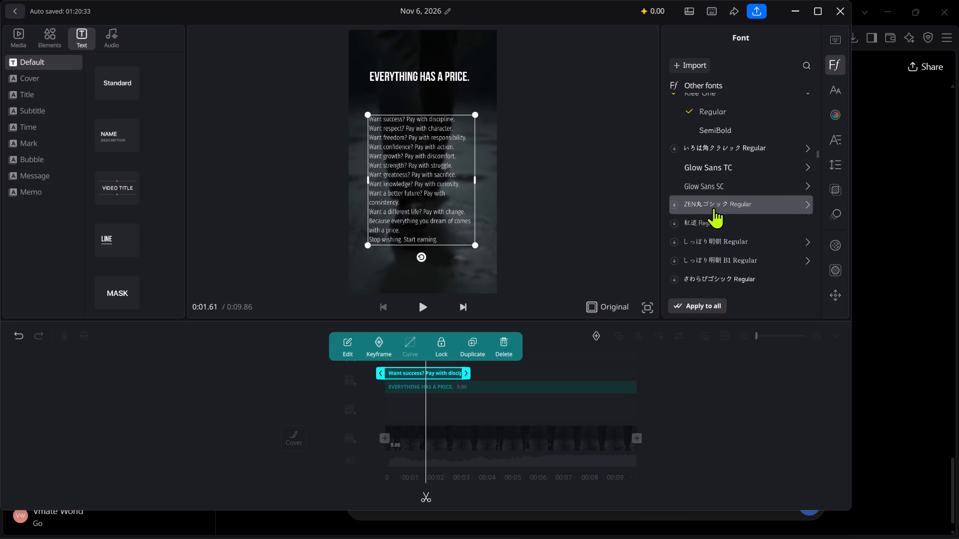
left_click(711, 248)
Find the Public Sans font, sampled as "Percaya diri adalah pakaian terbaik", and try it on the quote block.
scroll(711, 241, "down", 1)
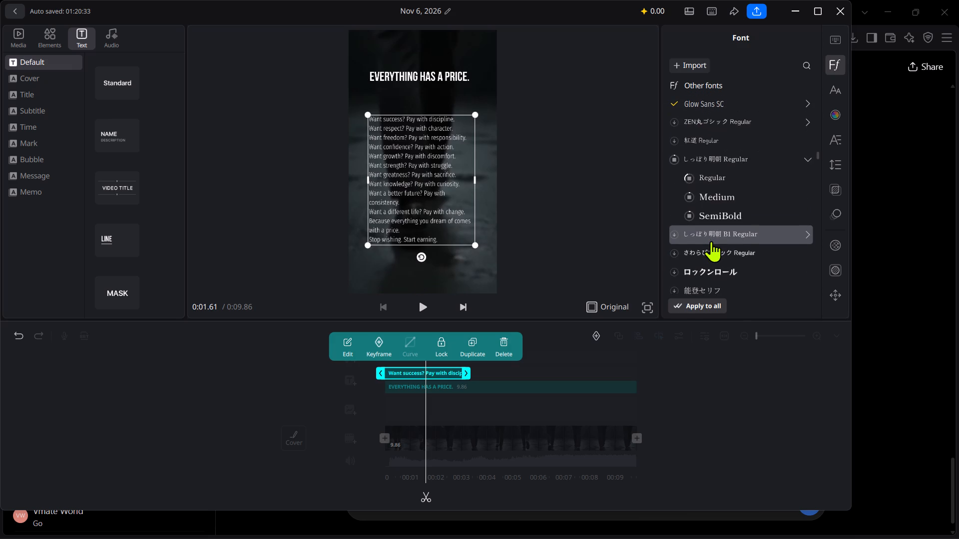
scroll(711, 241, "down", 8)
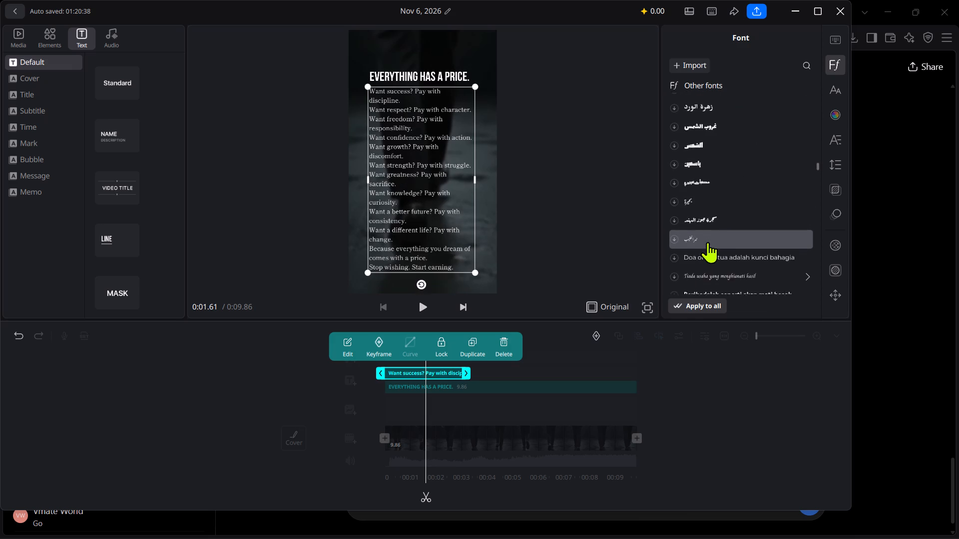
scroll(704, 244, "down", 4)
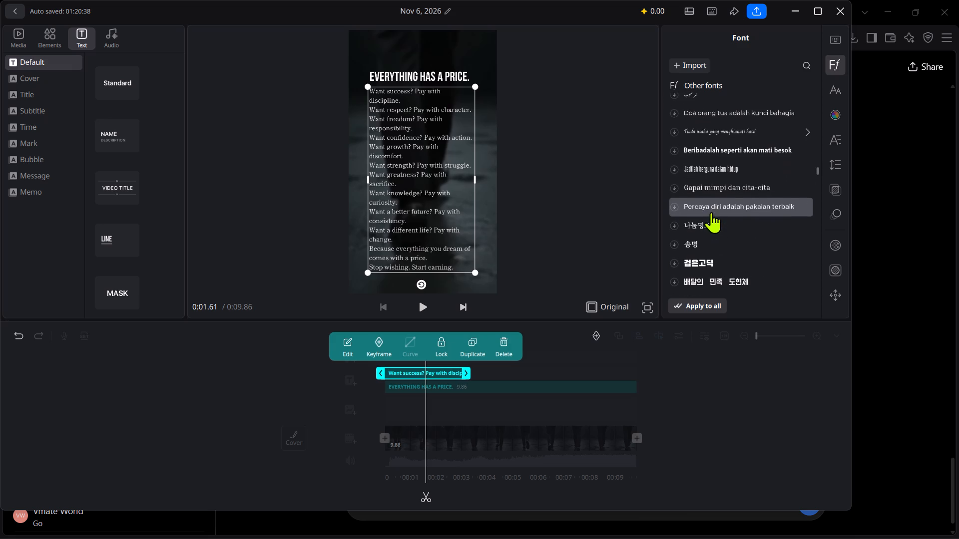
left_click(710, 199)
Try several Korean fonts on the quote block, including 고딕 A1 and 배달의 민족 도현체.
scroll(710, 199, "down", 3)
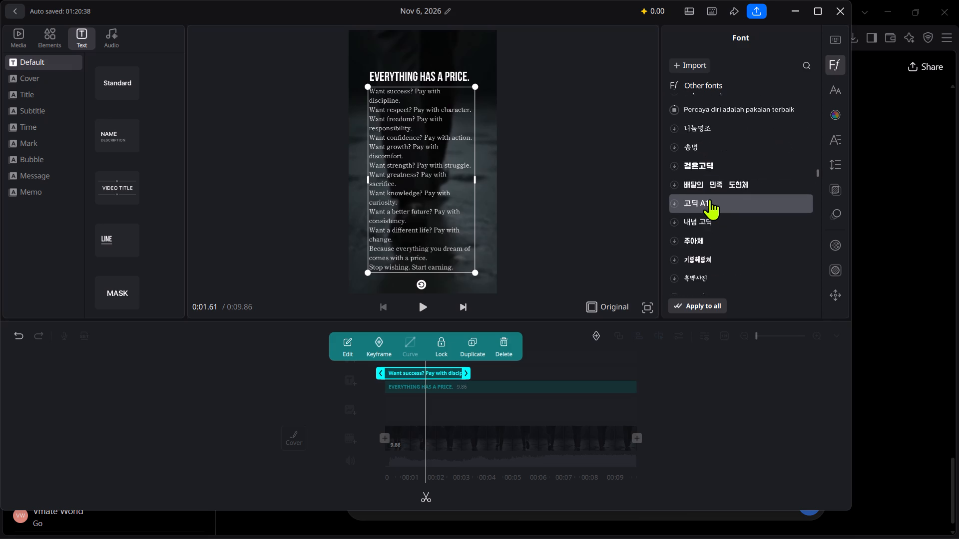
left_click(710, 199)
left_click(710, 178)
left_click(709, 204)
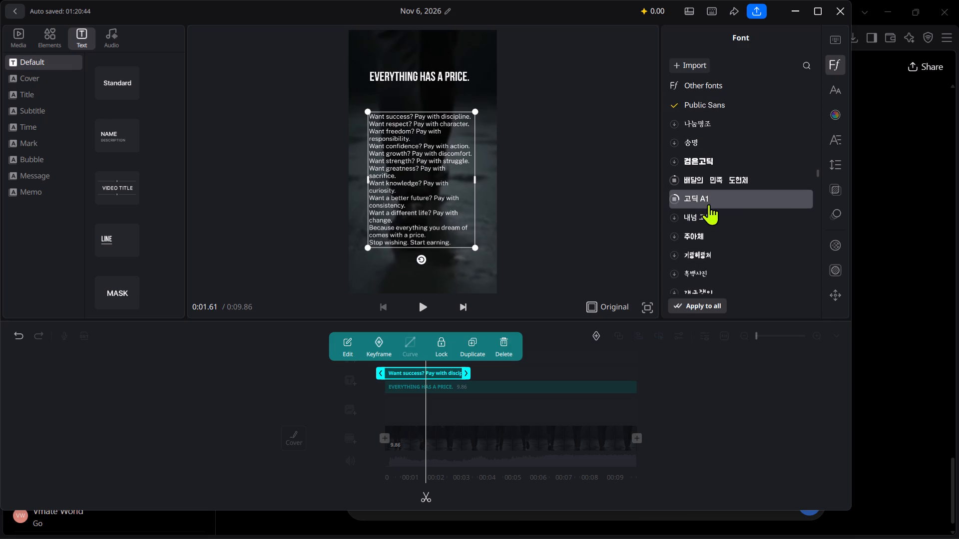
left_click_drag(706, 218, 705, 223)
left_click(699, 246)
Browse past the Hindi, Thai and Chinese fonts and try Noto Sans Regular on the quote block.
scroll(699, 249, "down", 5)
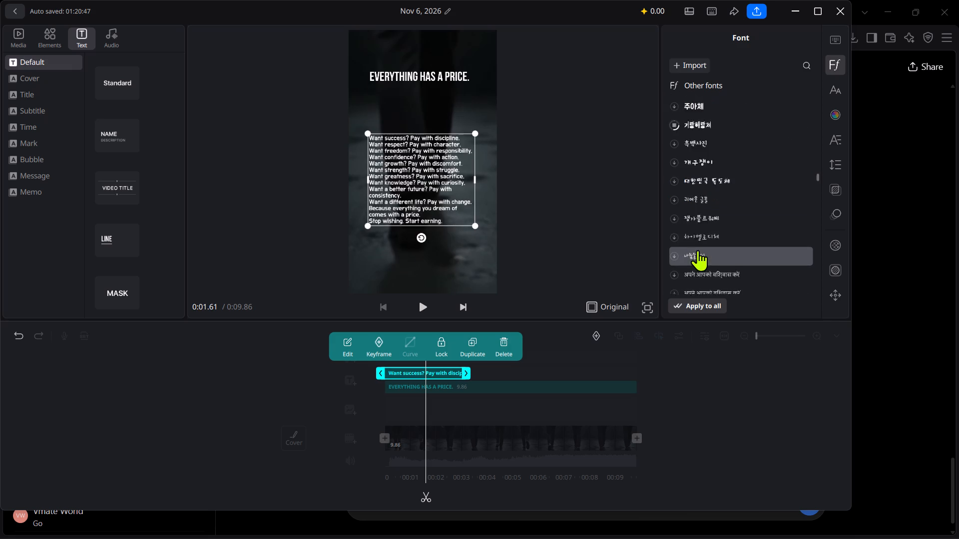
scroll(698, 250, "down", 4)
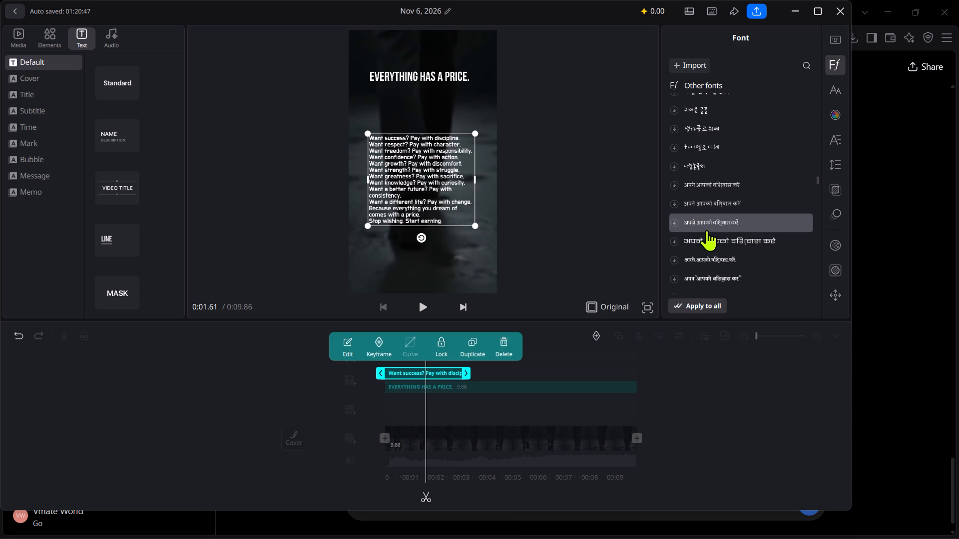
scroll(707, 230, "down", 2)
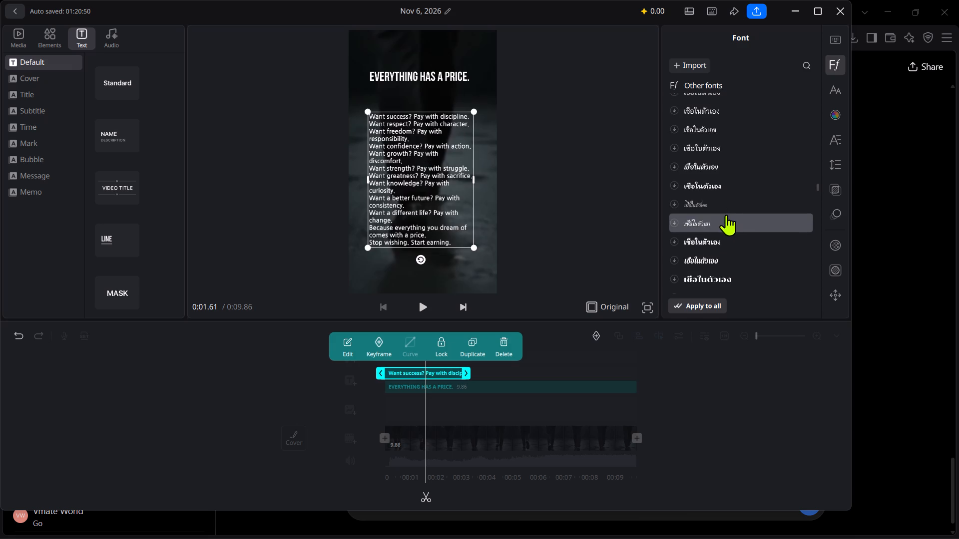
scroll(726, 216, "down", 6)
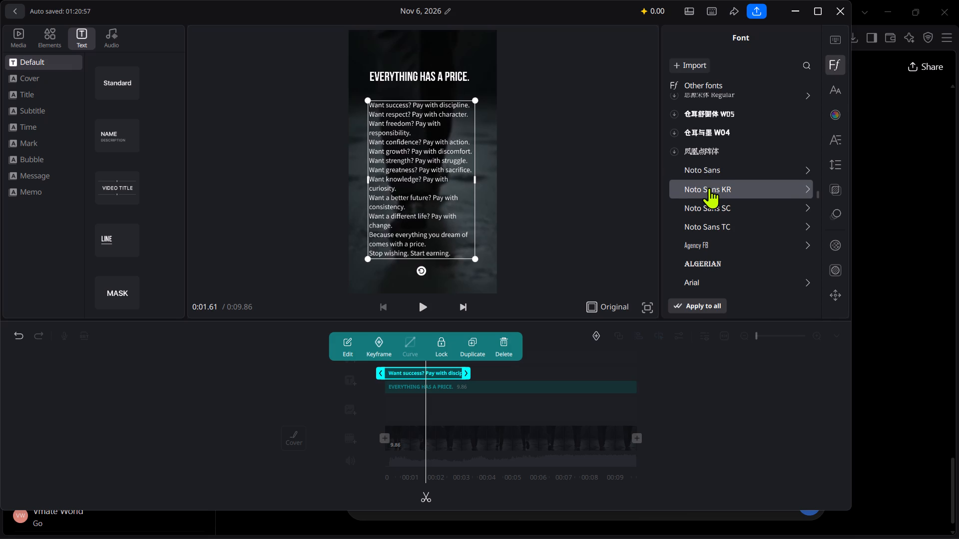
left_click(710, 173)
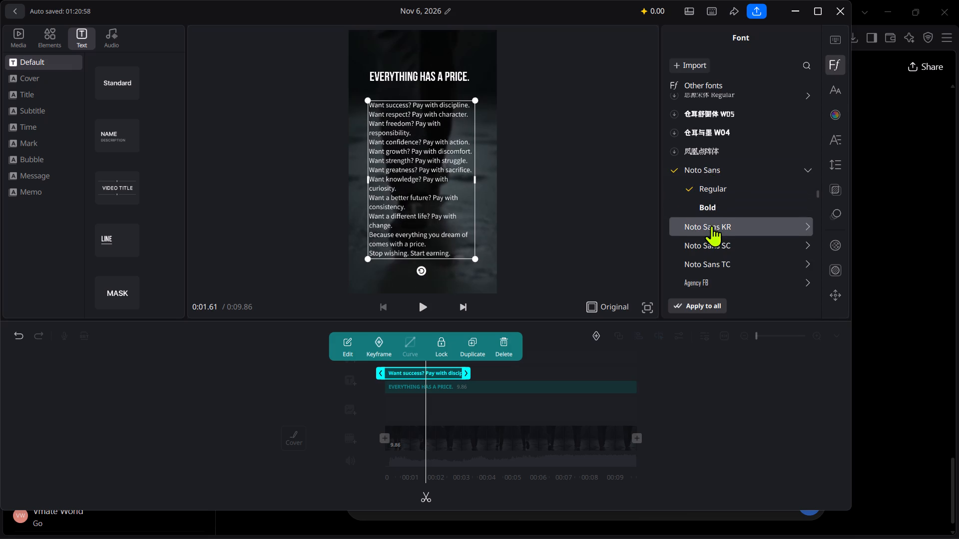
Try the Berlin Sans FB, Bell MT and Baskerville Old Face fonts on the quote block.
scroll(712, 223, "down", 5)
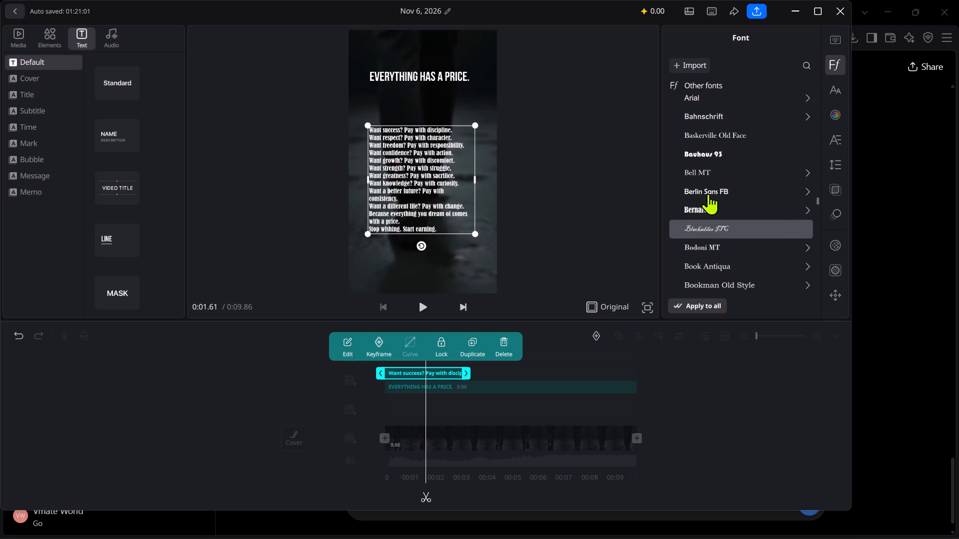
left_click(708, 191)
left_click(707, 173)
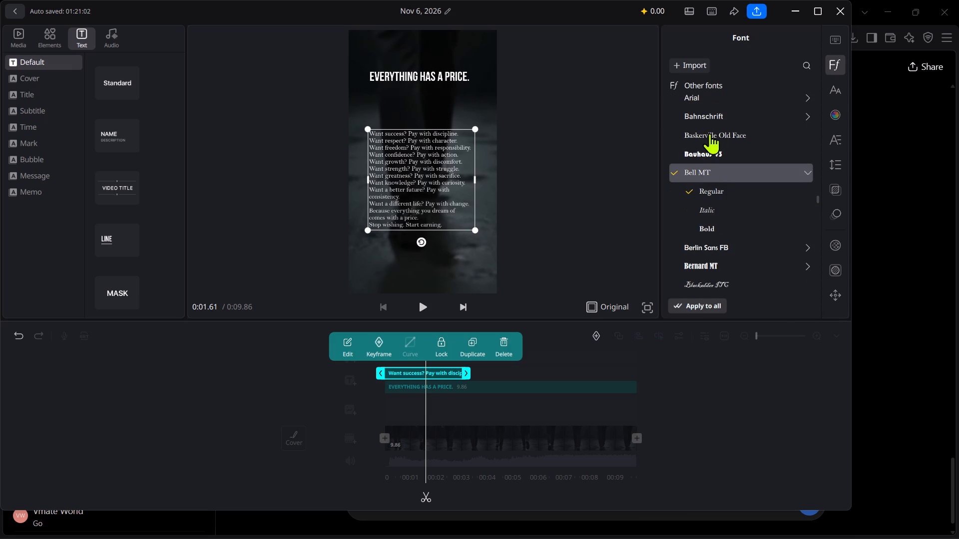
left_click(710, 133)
Apply the Bell MT font in its Regular style to the quote block.
scroll(710, 133, "up", 1)
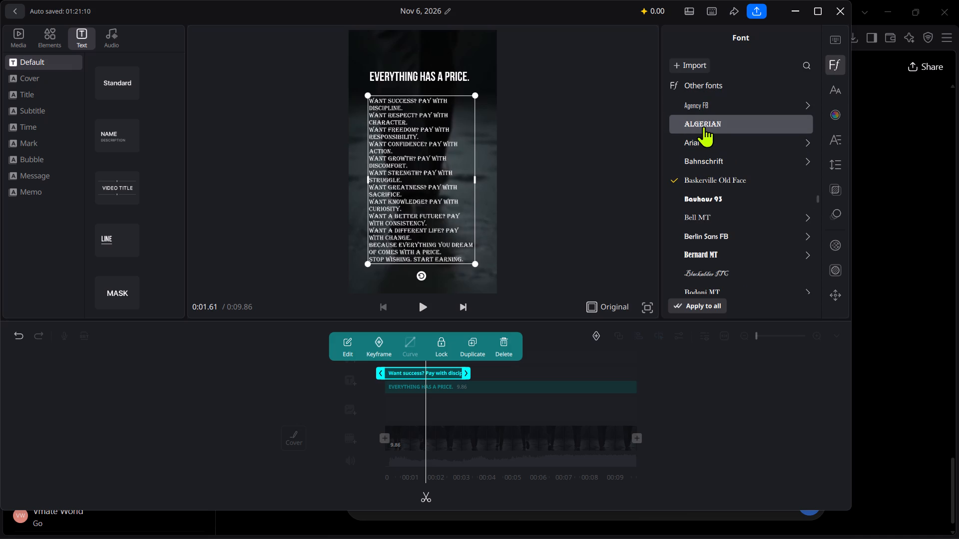
left_click(707, 217)
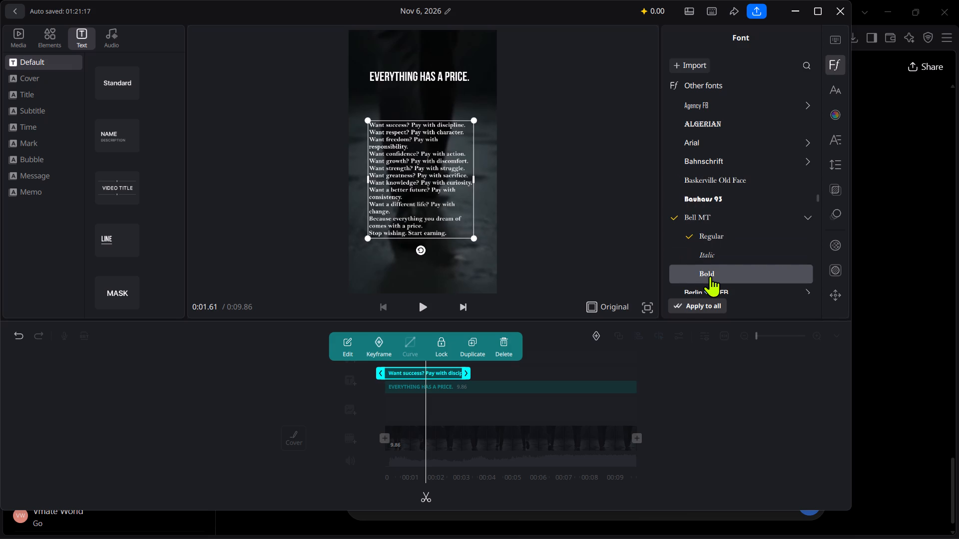
With the quote block in Bell MT Regular, enlarge it and move it up closer beneath the title.
left_click(710, 236)
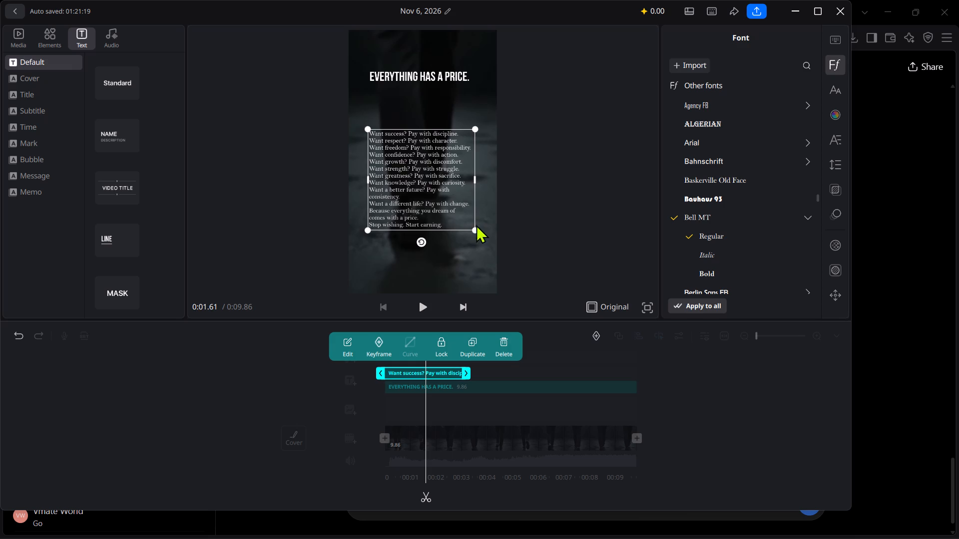
left_click_drag(475, 229, 482, 247)
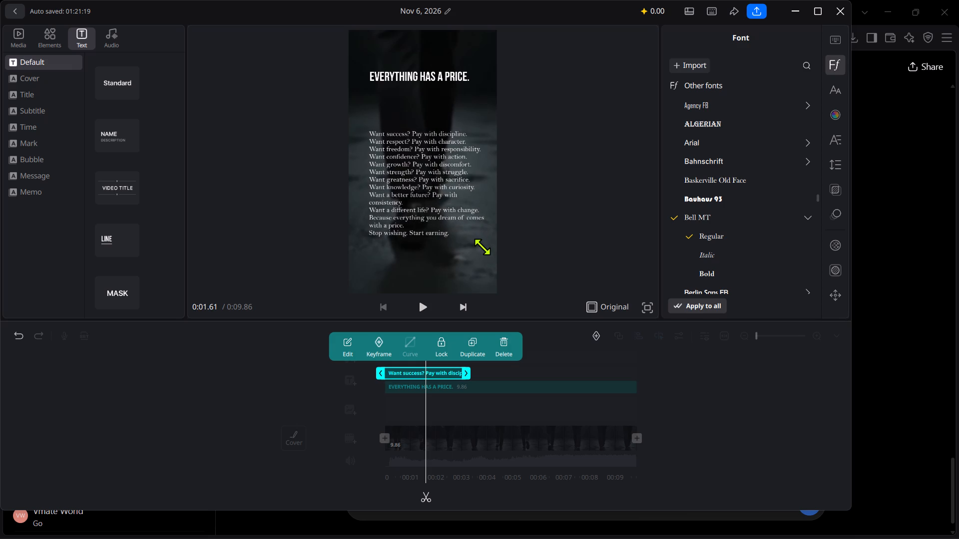
left_click_drag(482, 247, 483, 248)
left_click_drag(432, 203, 428, 194)
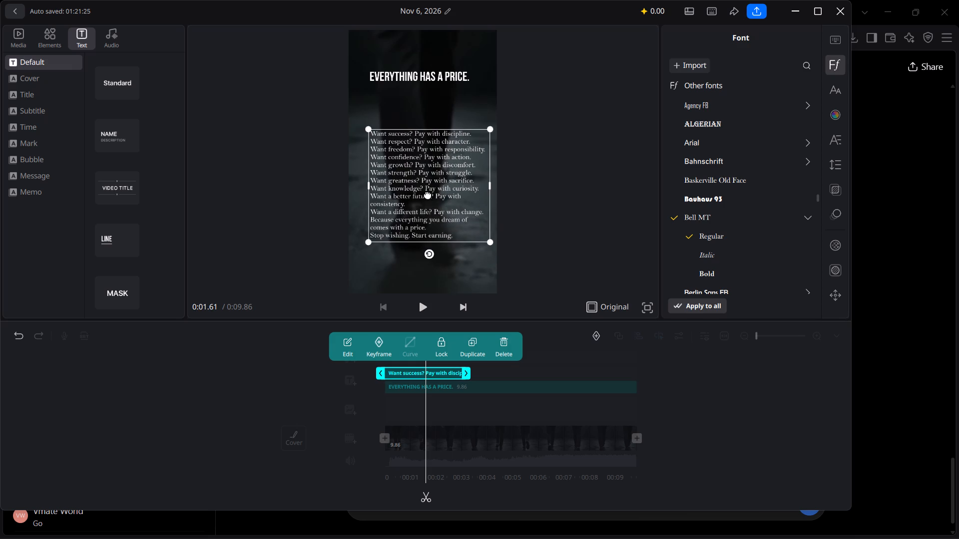
left_click_drag(428, 194, 431, 179)
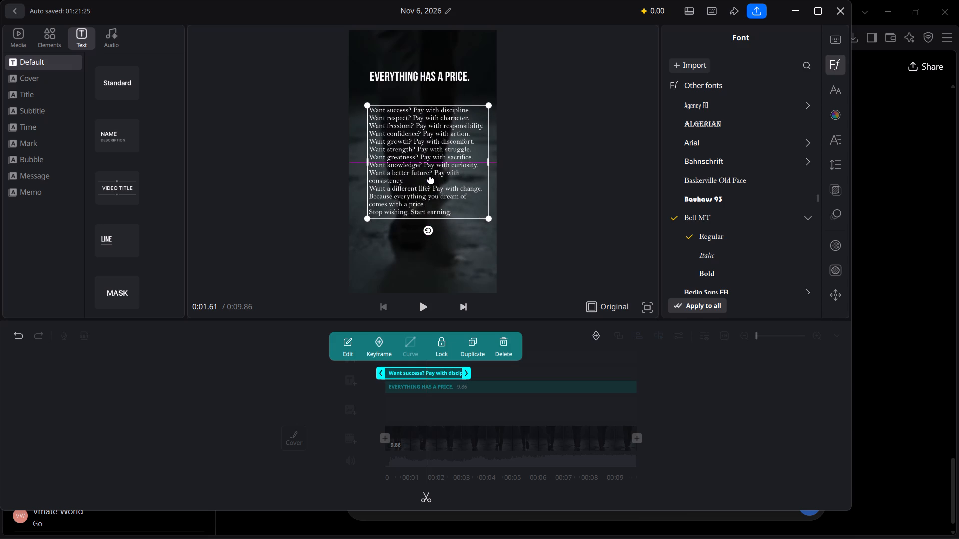
left_click_drag(431, 179, 431, 178)
left_click(605, 208)
Try wider and narrower text-box widths for the quote block, settling on one slightly wider than the title.
left_click(455, 193)
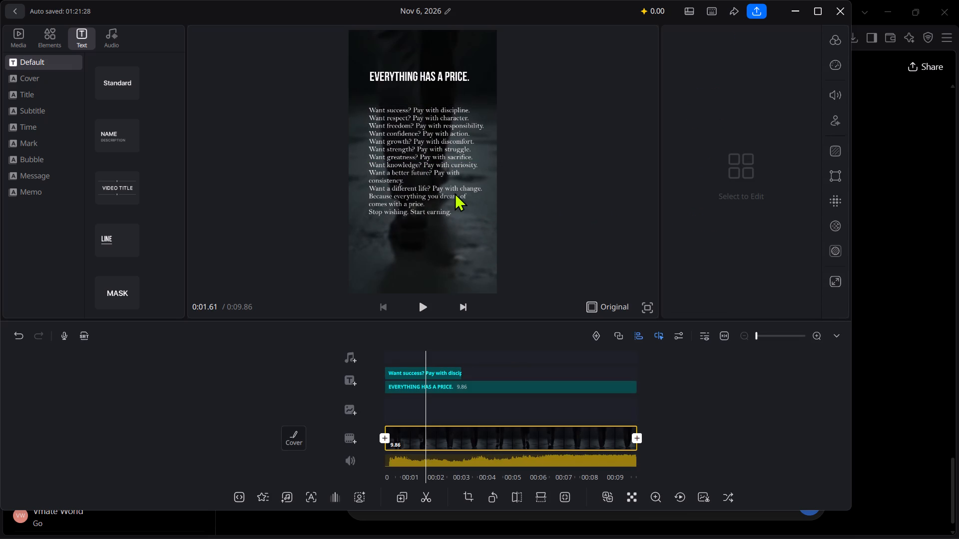
left_click_drag(489, 164, 472, 172)
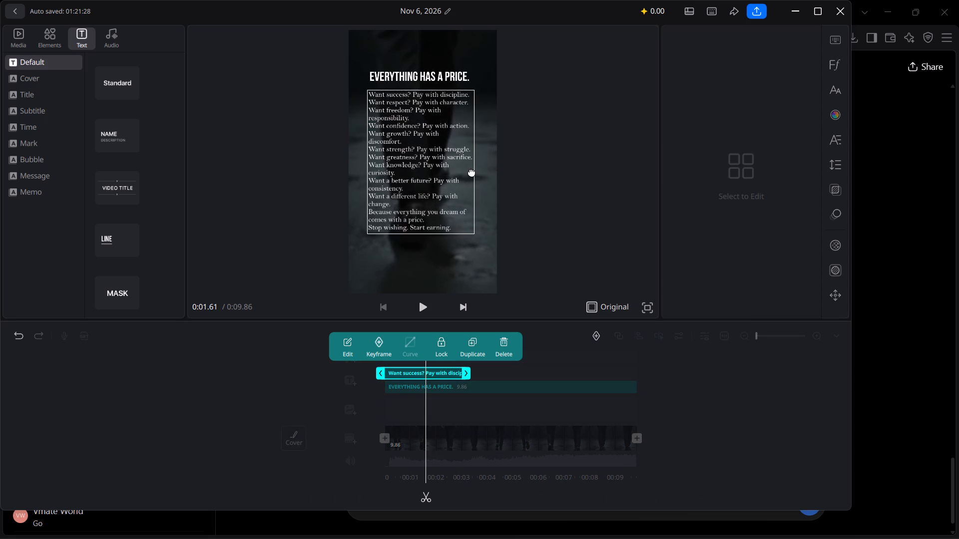
left_click_drag(472, 172, 479, 181)
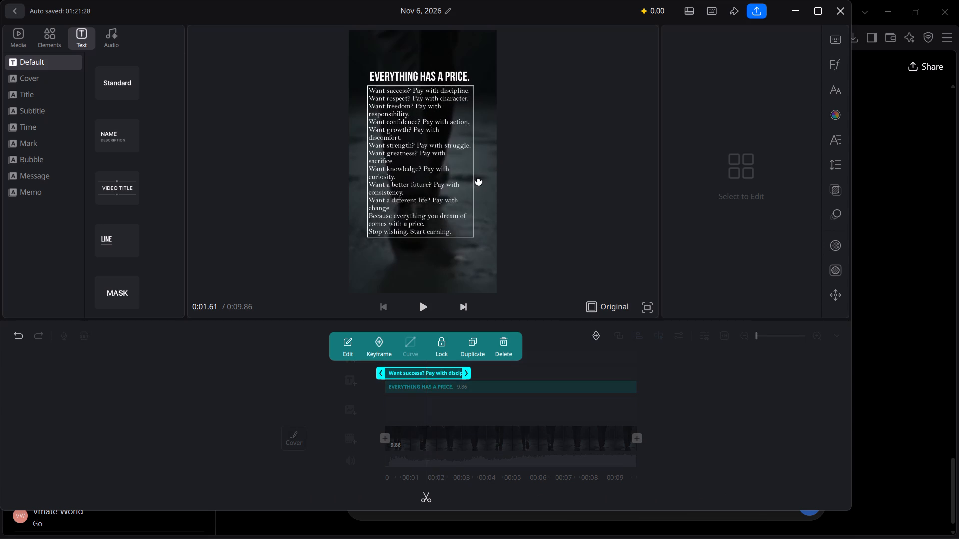
left_click_drag(479, 181, 472, 186)
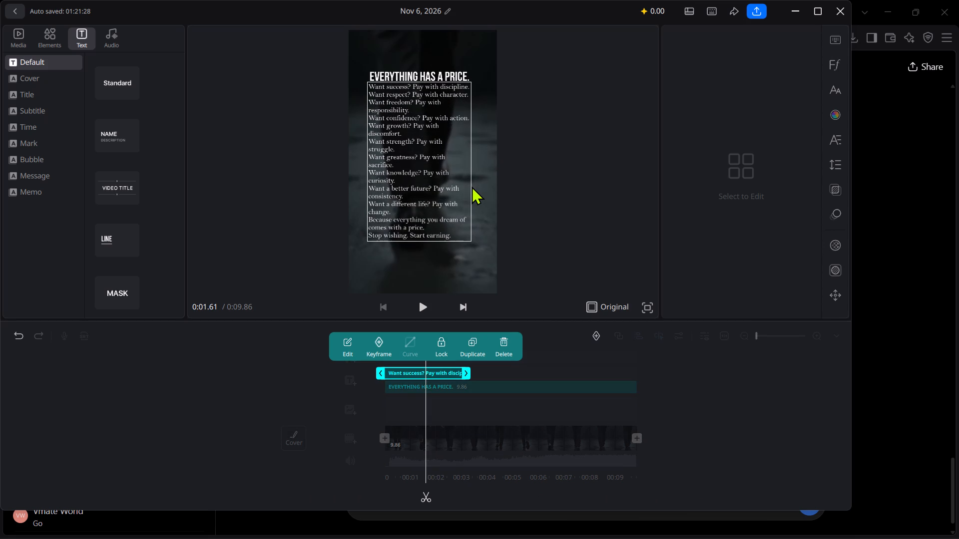
left_click_drag(472, 186, 494, 192)
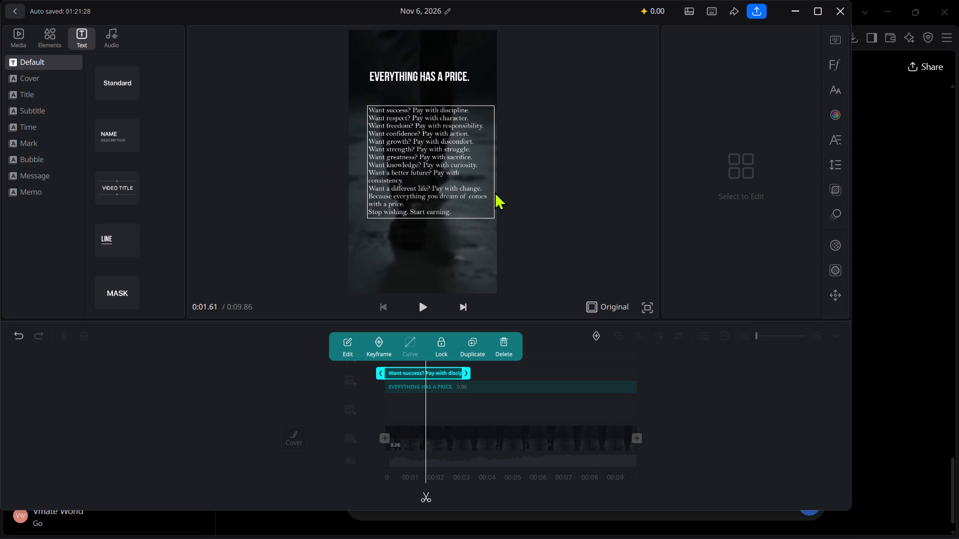
left_click_drag(494, 192, 504, 192)
left_click_drag(504, 192, 495, 198)
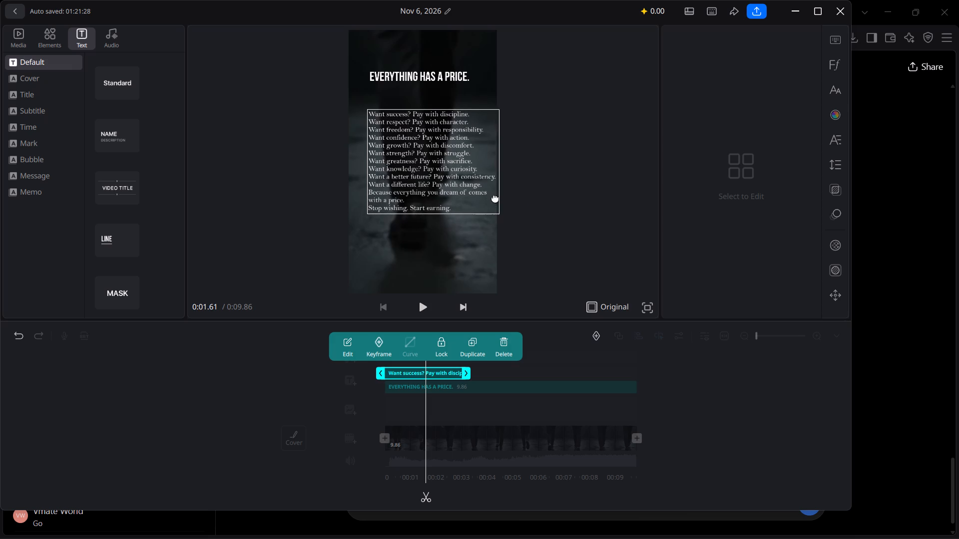
left_click_drag(495, 198, 481, 200)
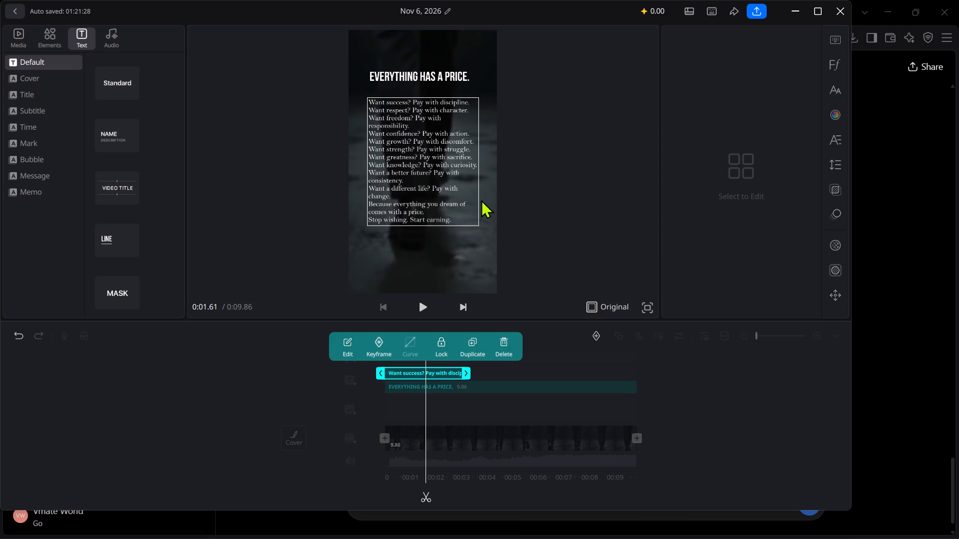
left_click_drag(481, 200, 477, 202)
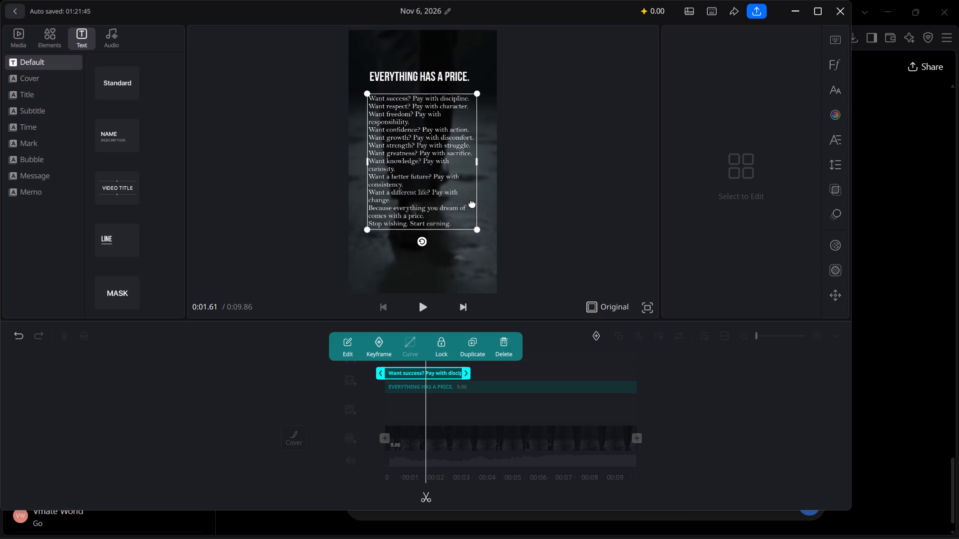
left_click(427, 191)
Try Arial on the quote block and apply its Narrow style.
left_click(840, 55)
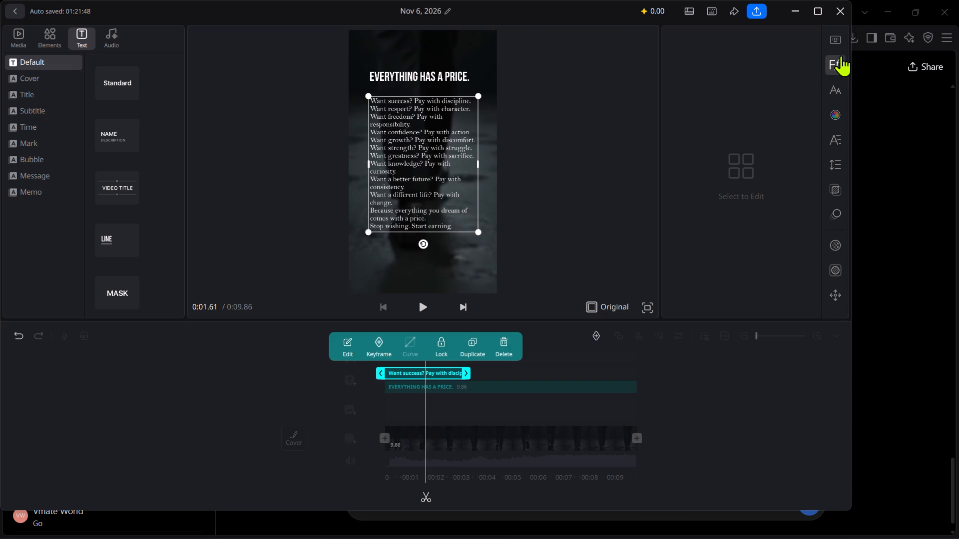
scroll(709, 199, "down", 2)
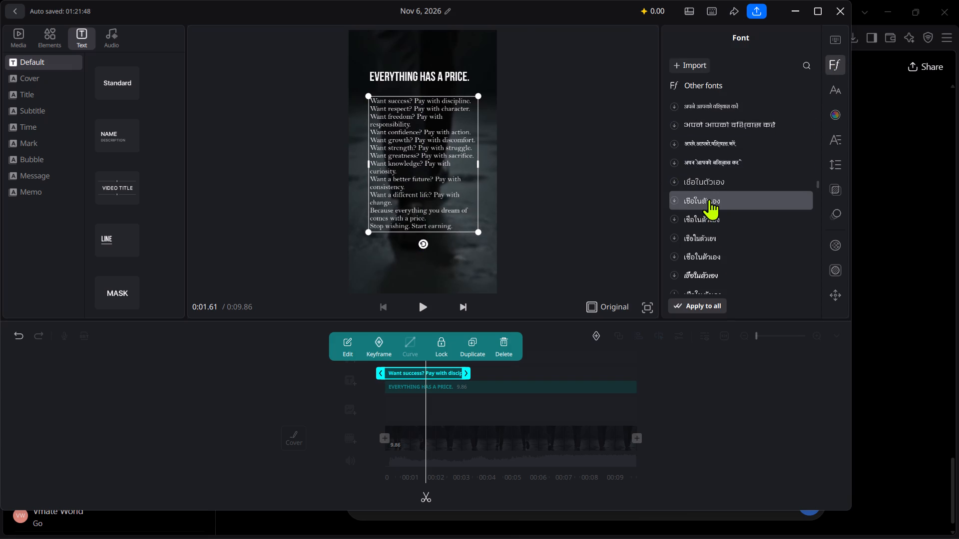
scroll(709, 199, "down", 15)
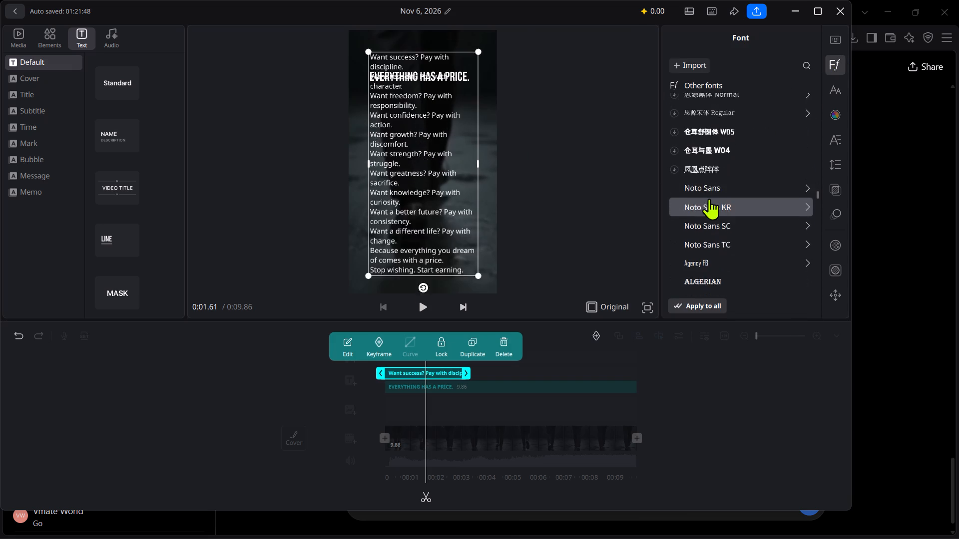
scroll(709, 199, "down", 2)
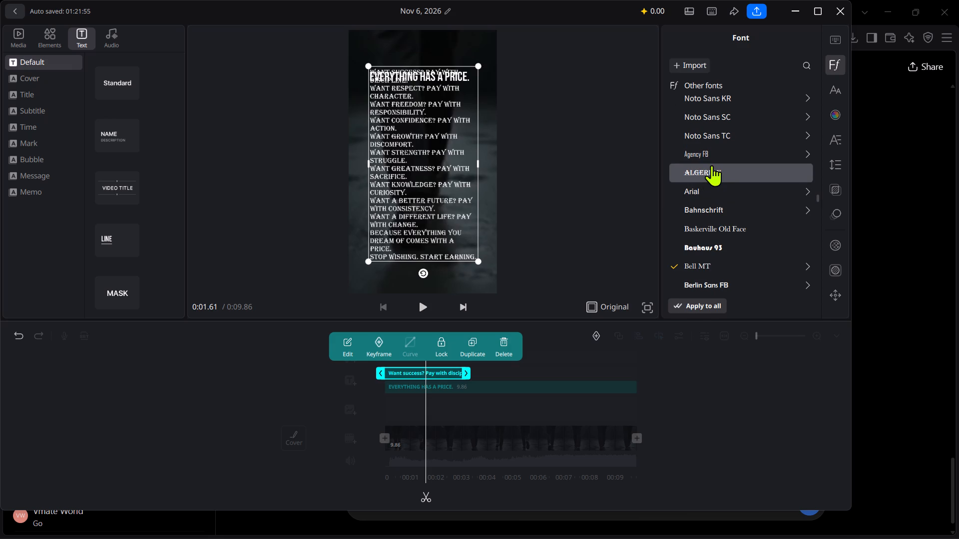
left_click(714, 191)
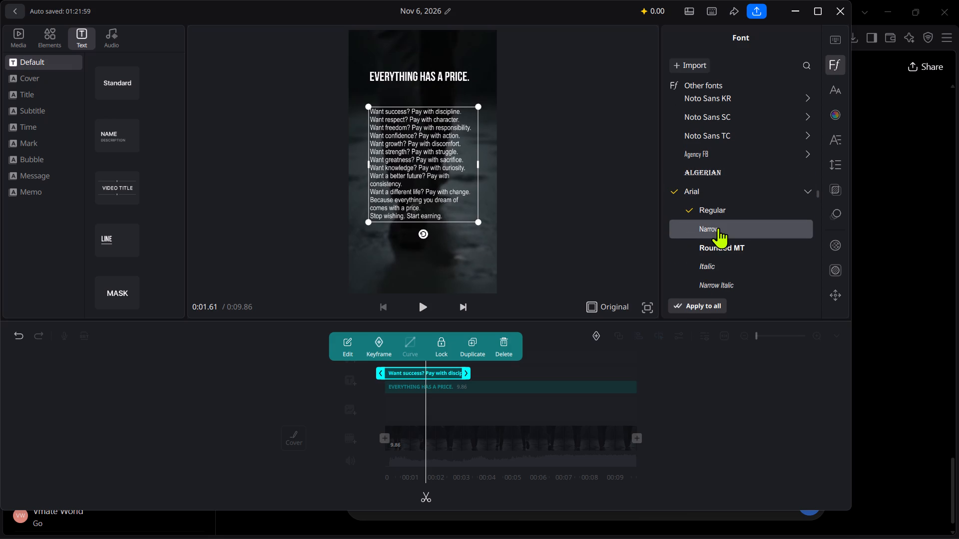
scroll(722, 264, "down", 2)
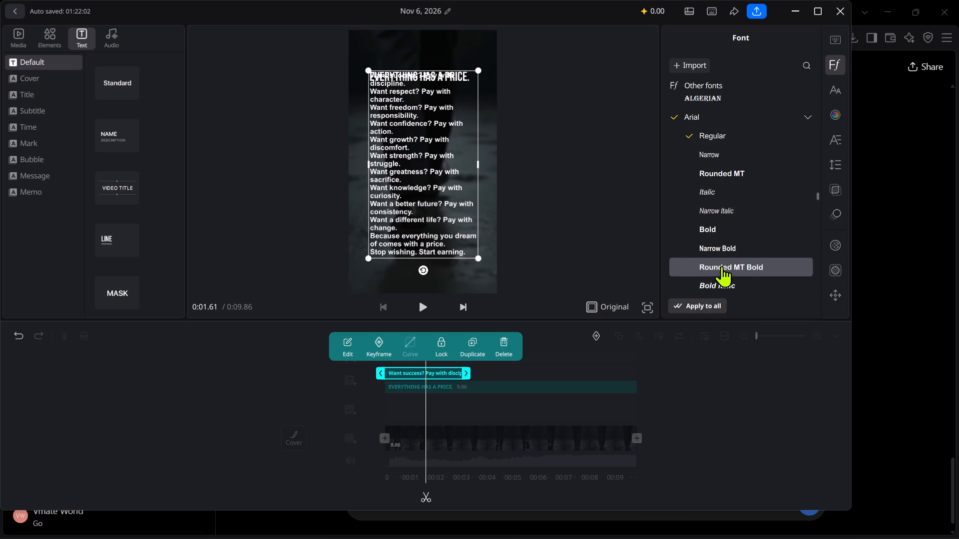
scroll(722, 266, "down", 2)
scroll(722, 266, "up", 1)
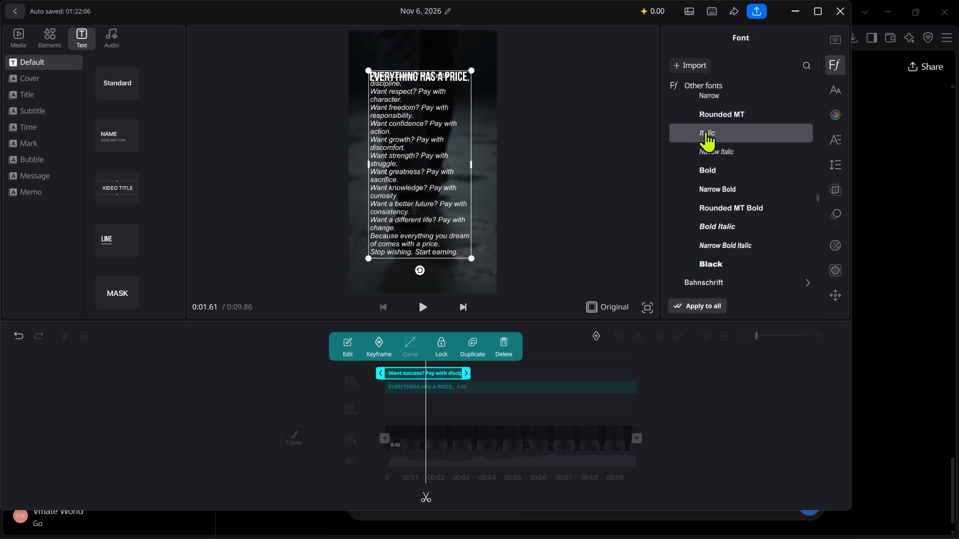
left_click(708, 93)
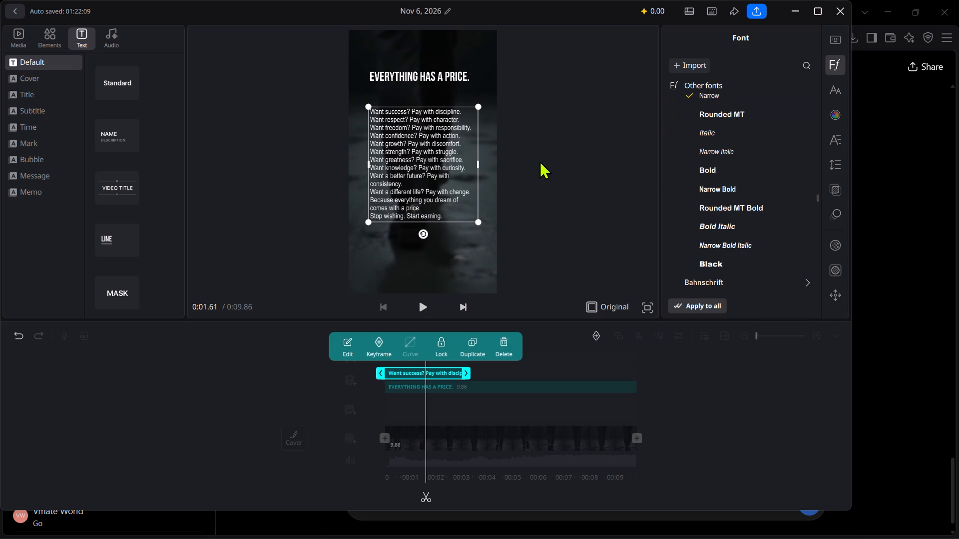
Preview the title and quote block in full screen, and return to the editor.
left_click(422, 161)
left_click(566, 159)
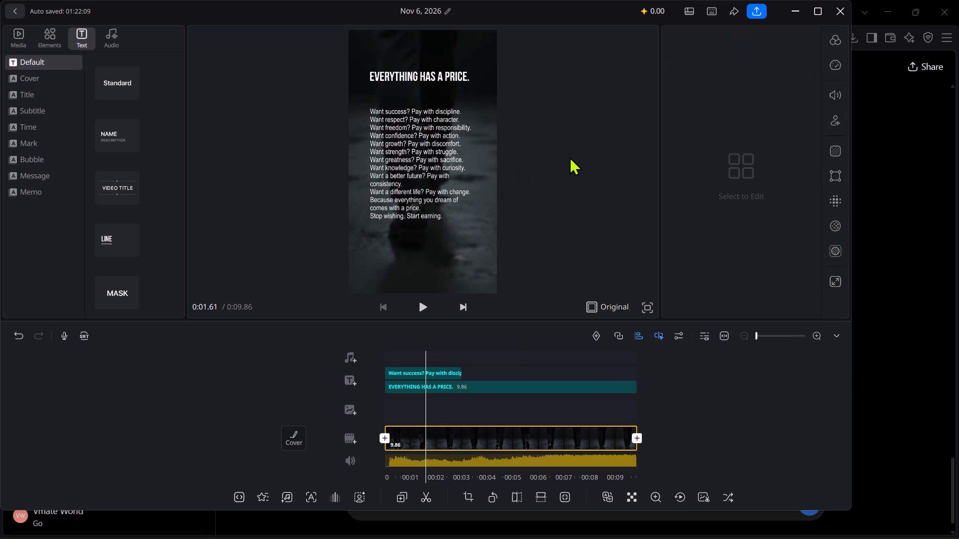
left_click(649, 309)
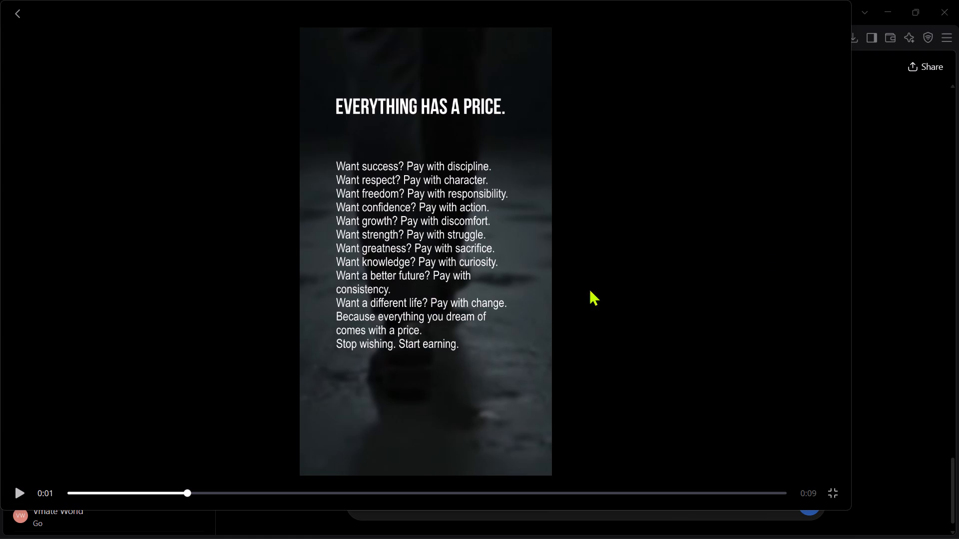
left_click(832, 491)
Nudge the quote block up slightly and narrow its box, keeping "Want freedom? Pay with responsibility." on one line.
left_click(422, 190)
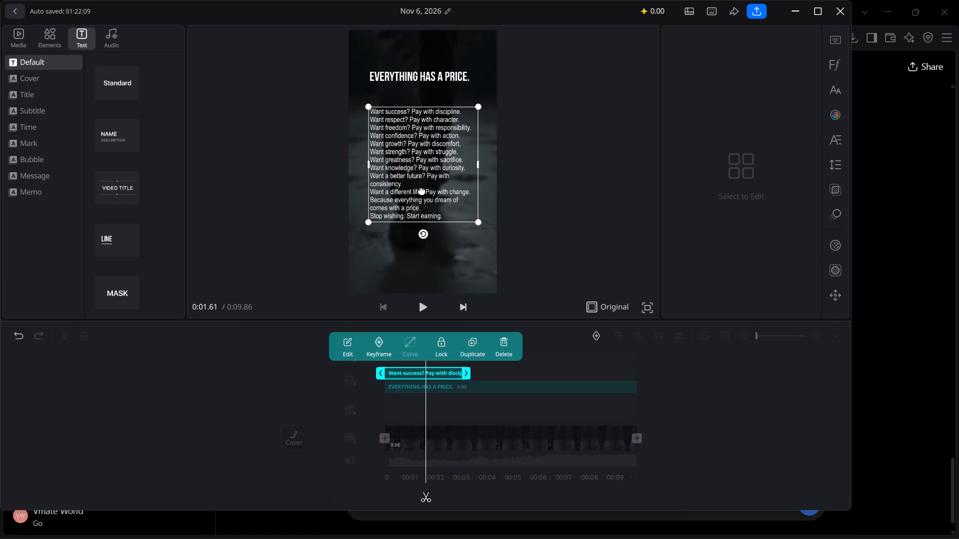
left_click_drag(422, 190, 420, 186)
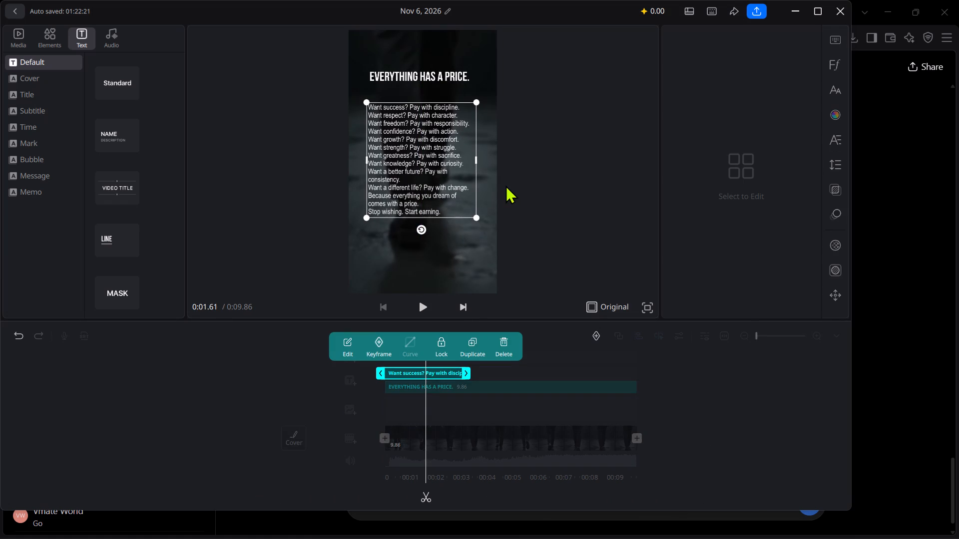
left_click_drag(473, 164, 470, 164)
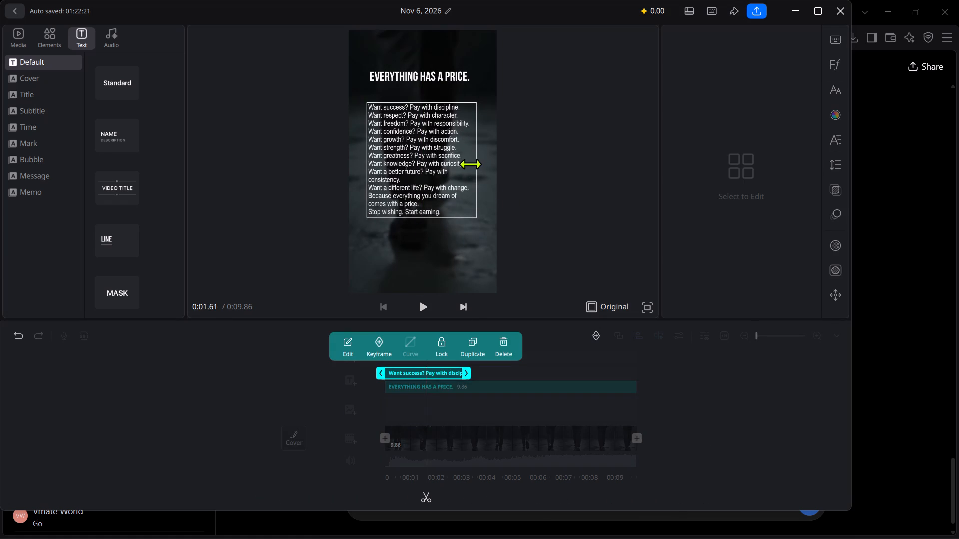
left_click_drag(470, 164, 467, 167)
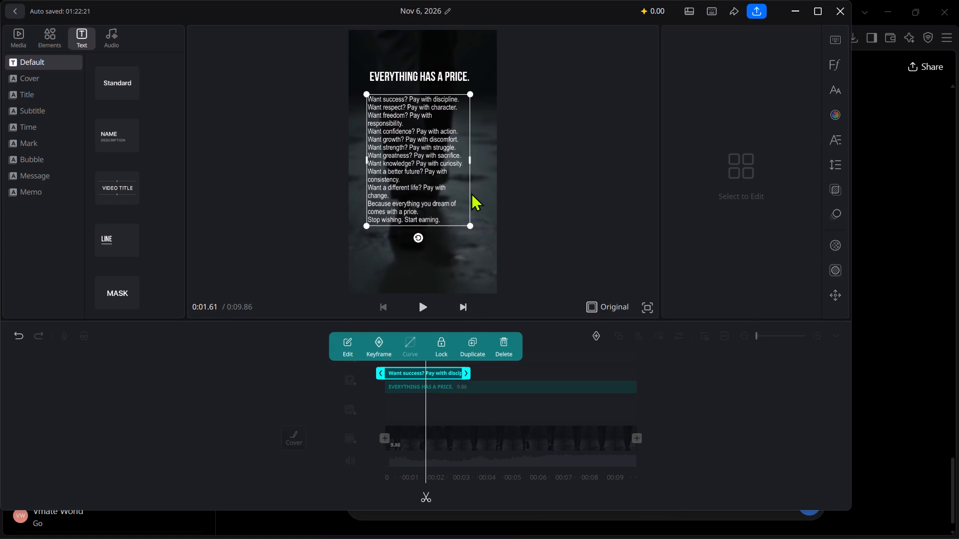
left_click(470, 163)
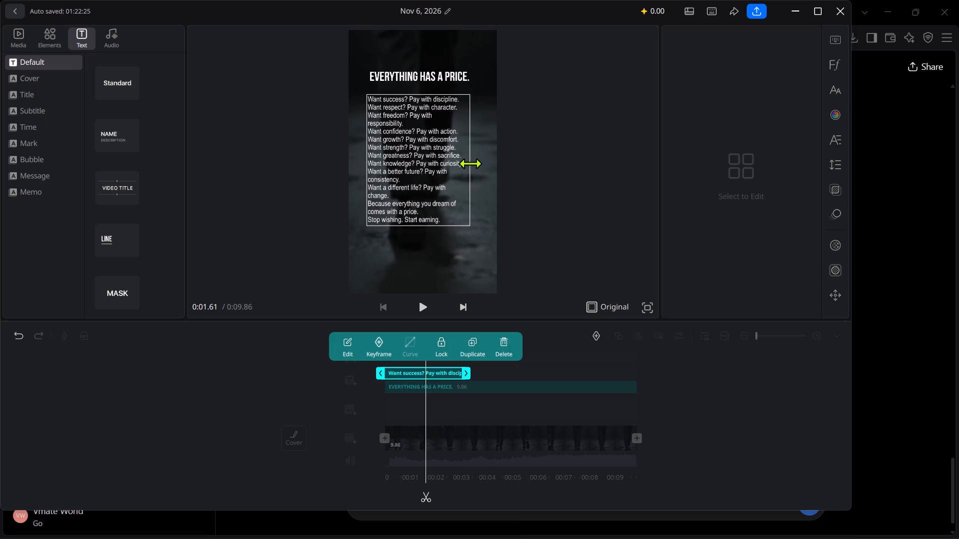
left_click(473, 219)
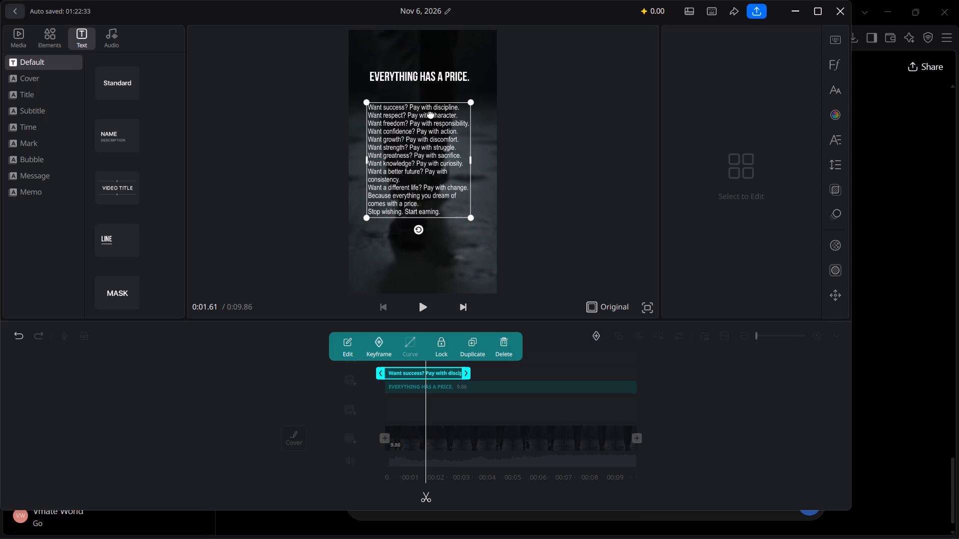
Enlarge the "EVERYTHING HAS A PRICE." title so it extends a little wider than the quote lines.
left_click(423, 78)
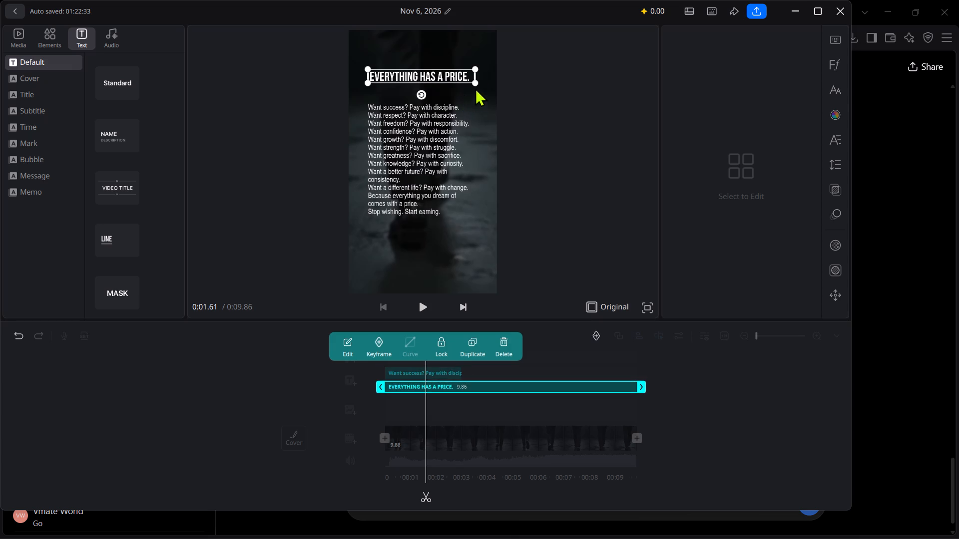
left_click_drag(474, 85, 475, 88)
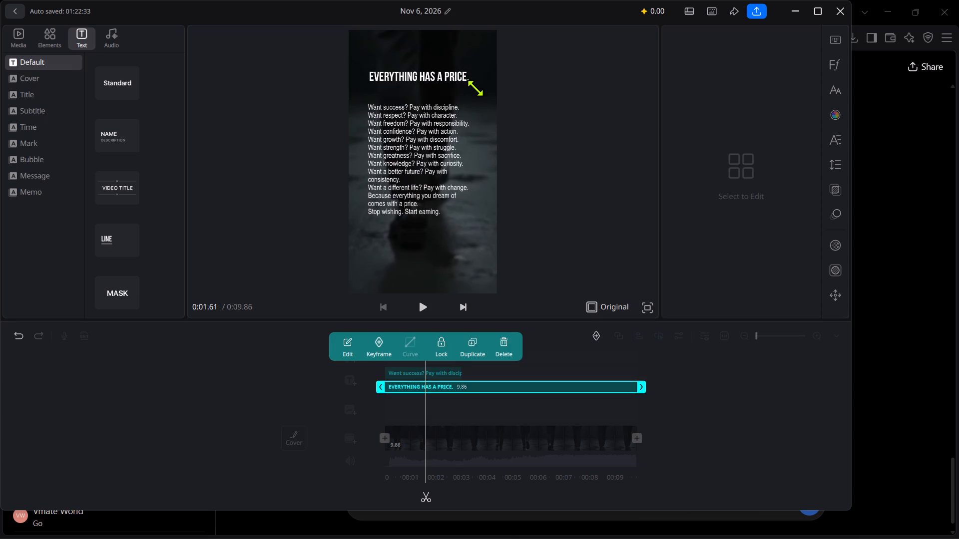
left_click_drag(475, 88, 485, 99)
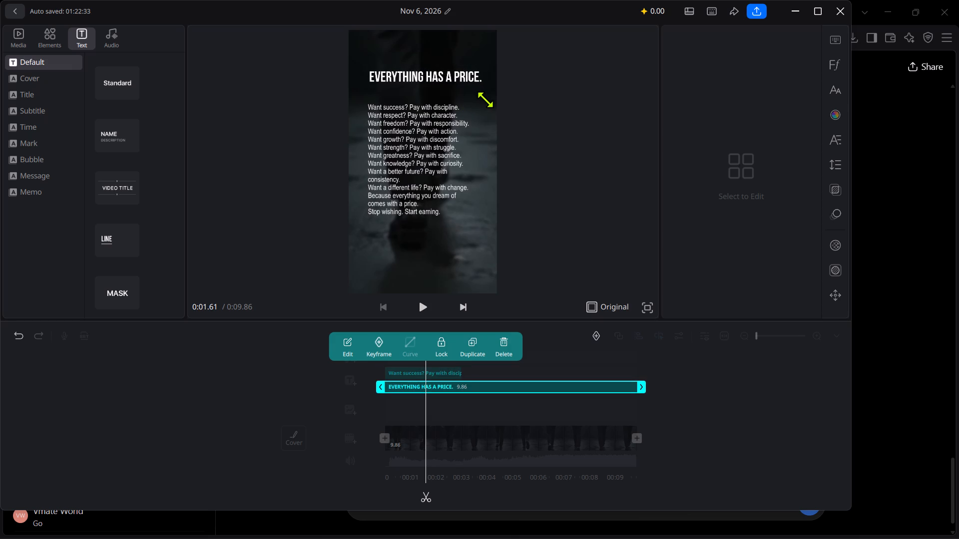
left_click_drag(485, 99, 486, 101)
left_click(524, 106)
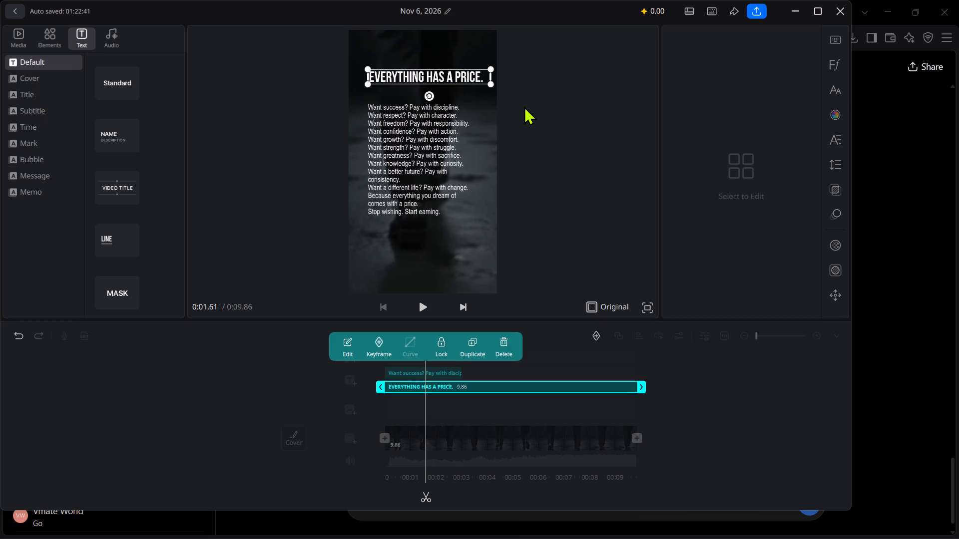
Preview the title and quote block in full screen, and return to the editor.
left_click(425, 171)
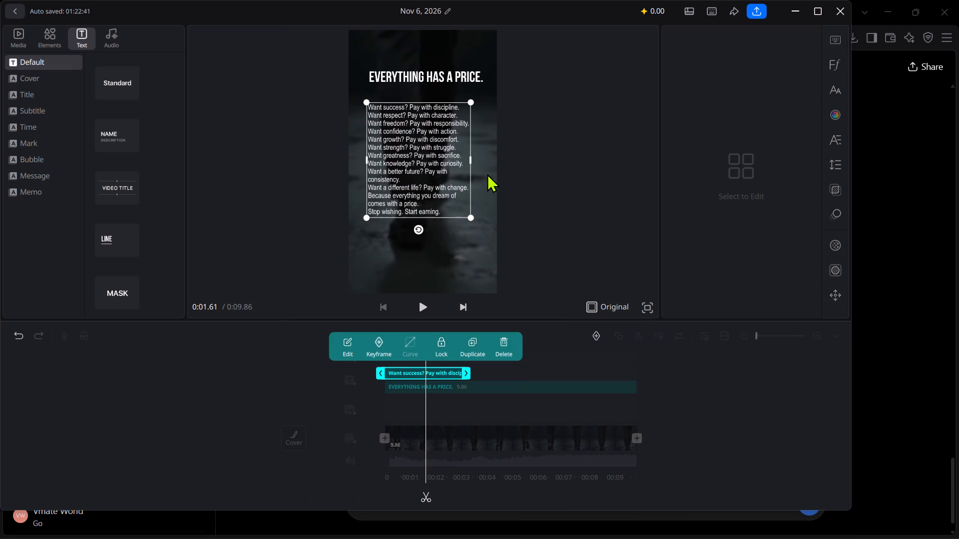
left_click(558, 174)
left_click(647, 311)
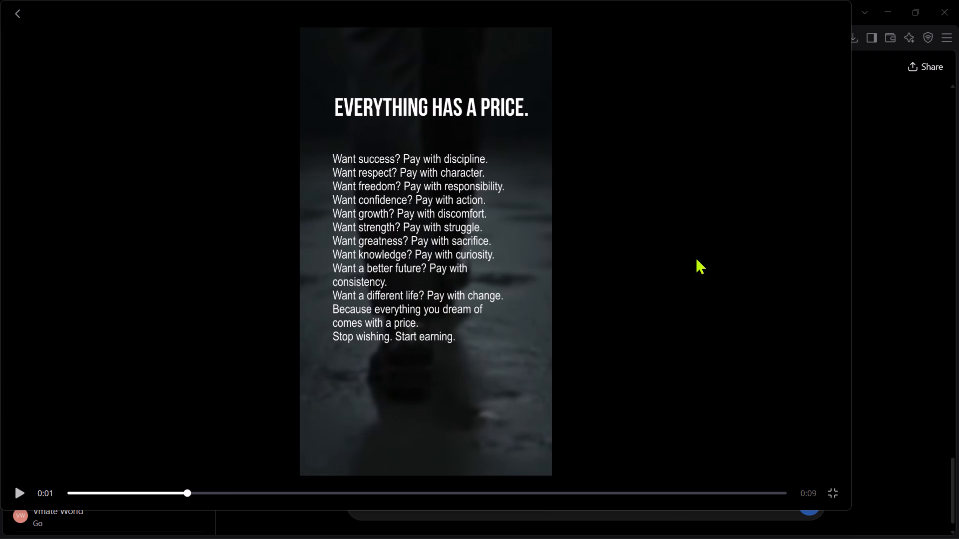
left_click(832, 495)
Shift the "EVERYTHING HAS A PRICE." title slightly to align with the quote's left edge, and shrink it a little.
left_click(404, 80)
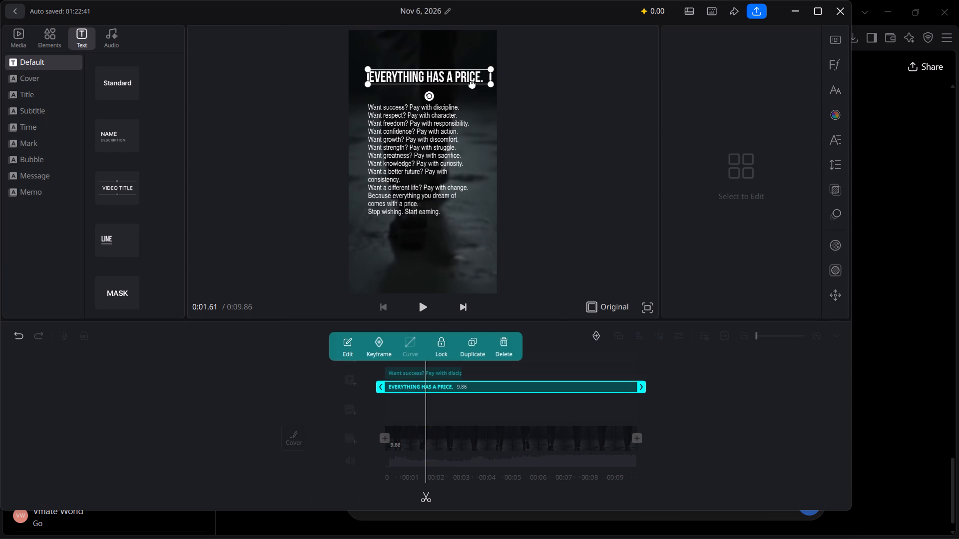
left_click(455, 81)
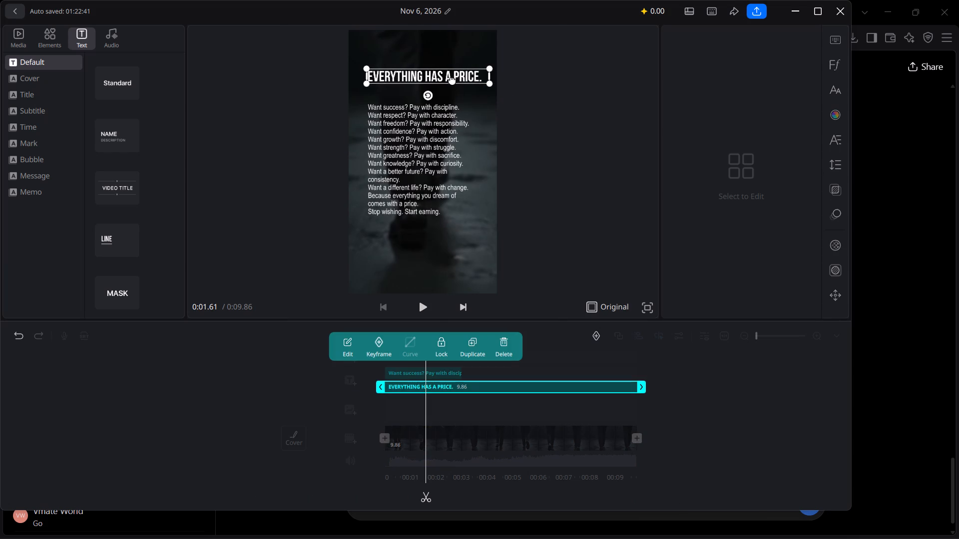
left_click(489, 83)
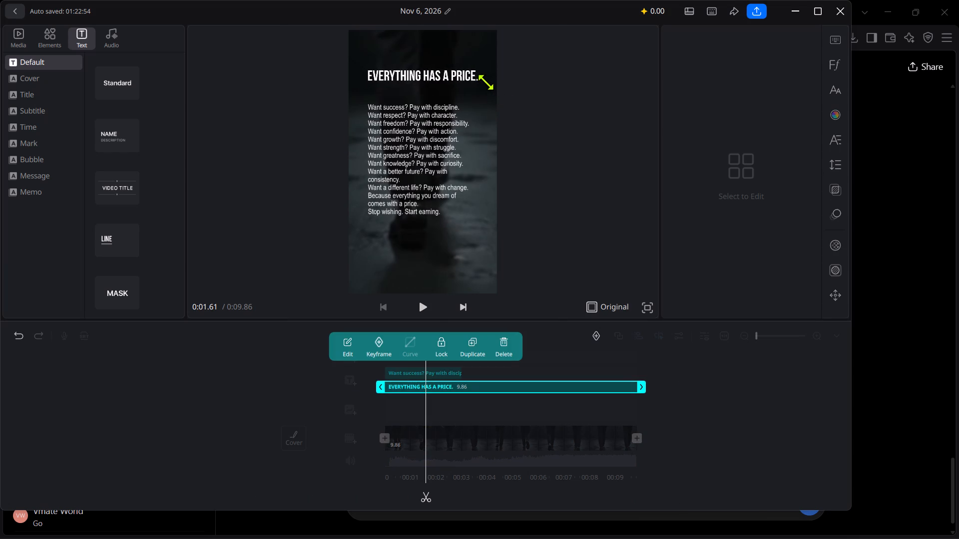
left_click(537, 92)
Move the quote block and the title slightly lower in the frame, with their left edges aligned and a small gap between them.
left_click(405, 149)
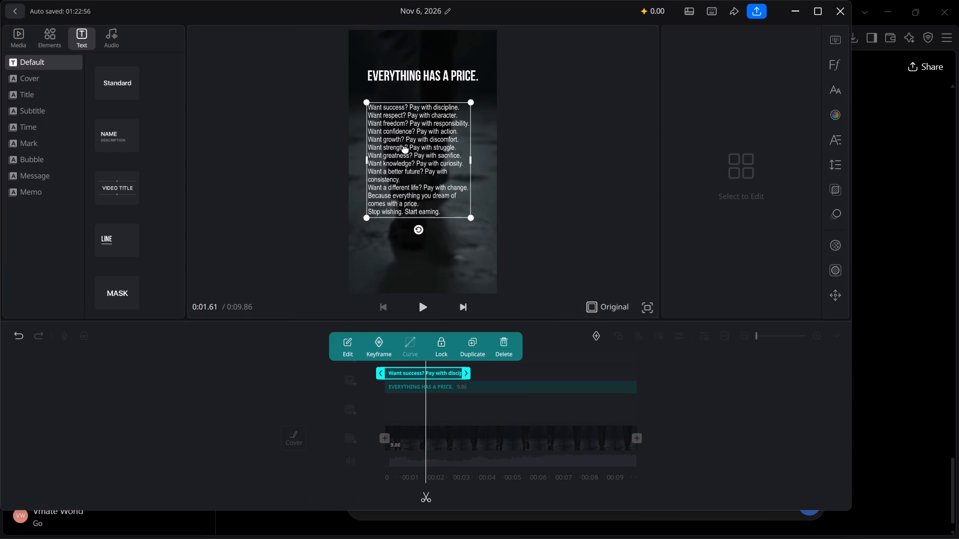
left_click_drag(405, 149, 409, 146)
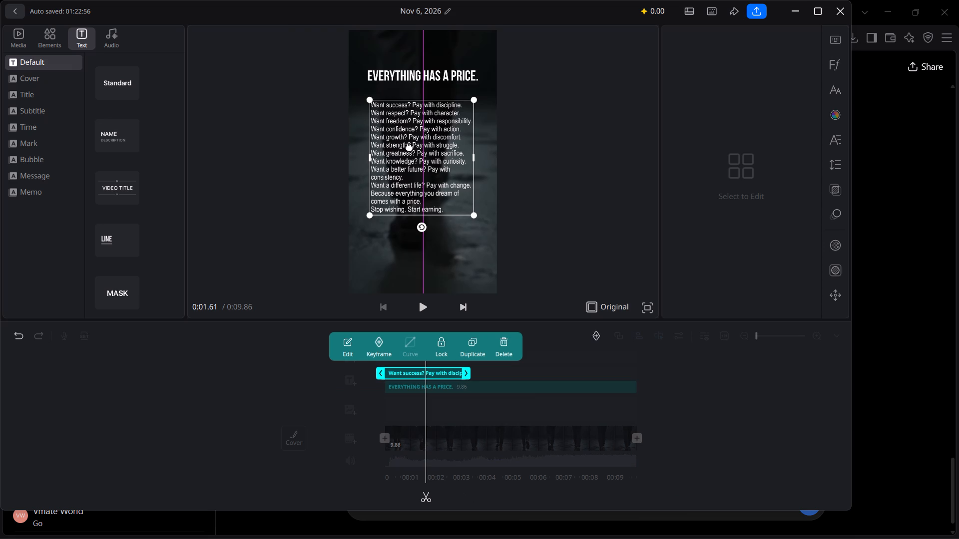
left_click_drag(409, 146, 409, 153)
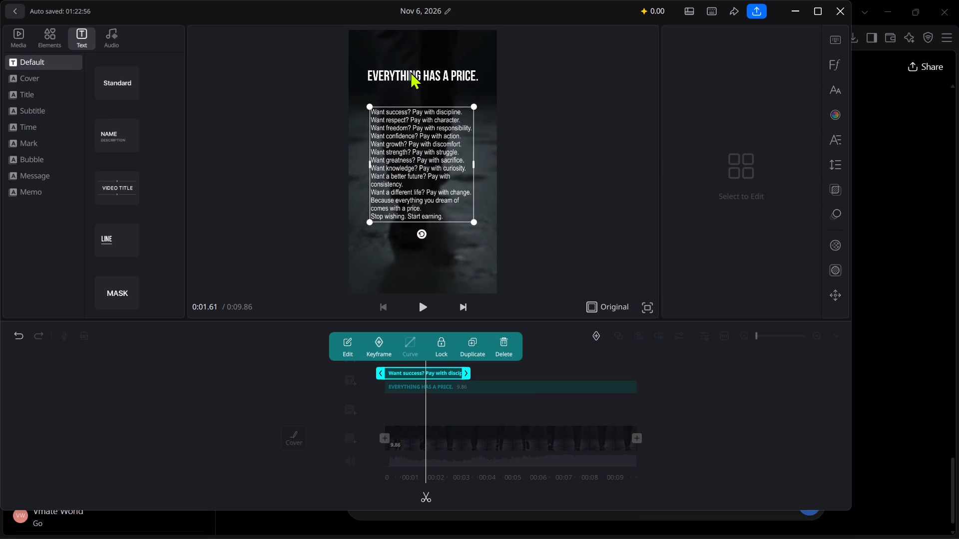
left_click(410, 71)
left_click_drag(410, 71, 410, 77)
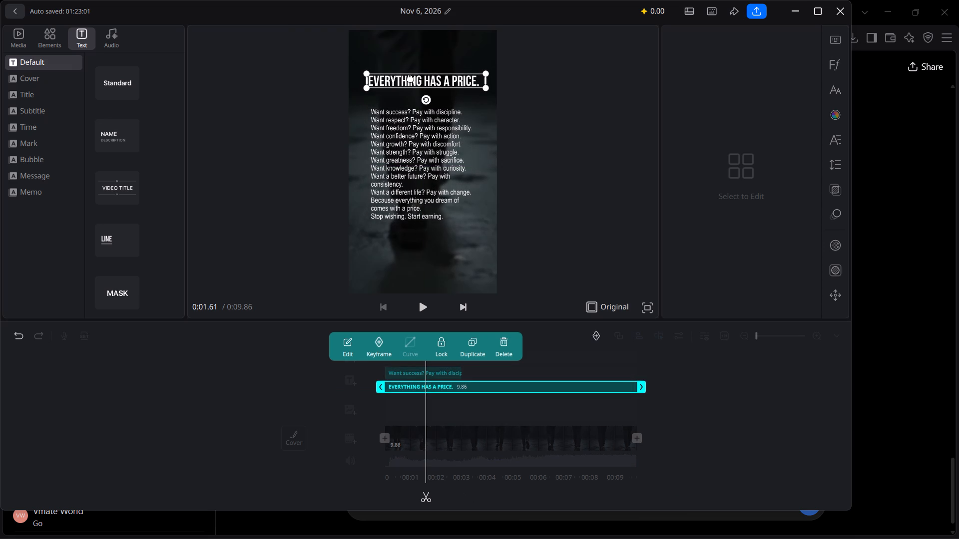
left_click_drag(410, 77, 410, 79)
left_click(415, 145)
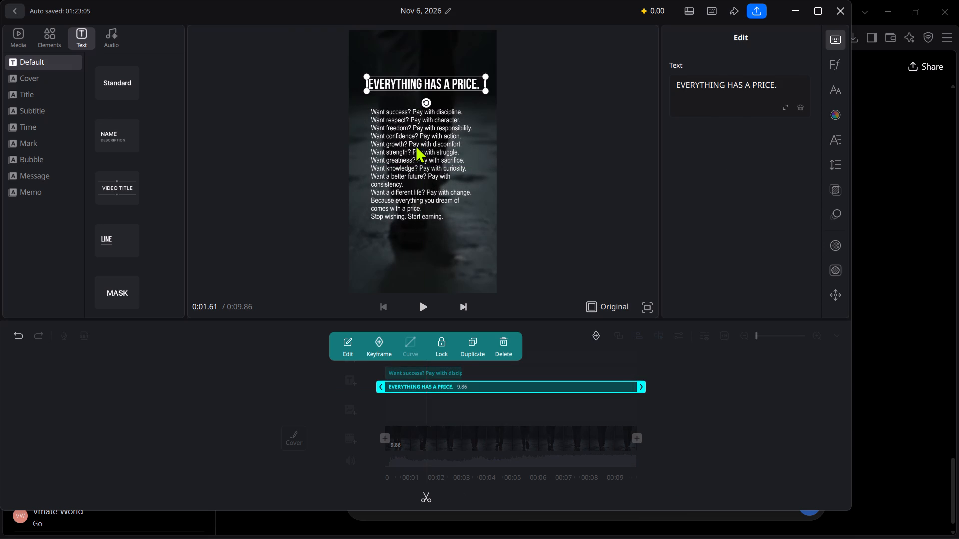
left_click(415, 145)
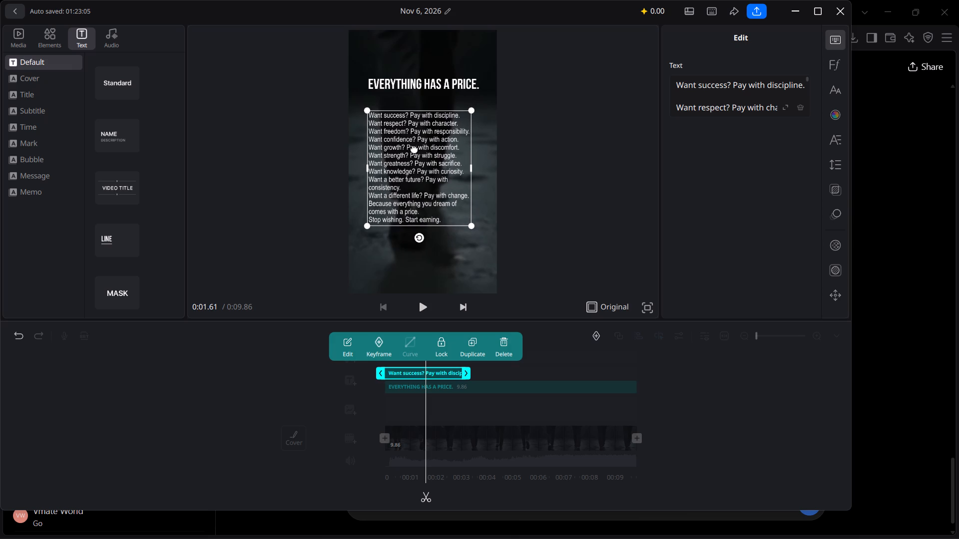
left_click(408, 79)
left_click(408, 79)
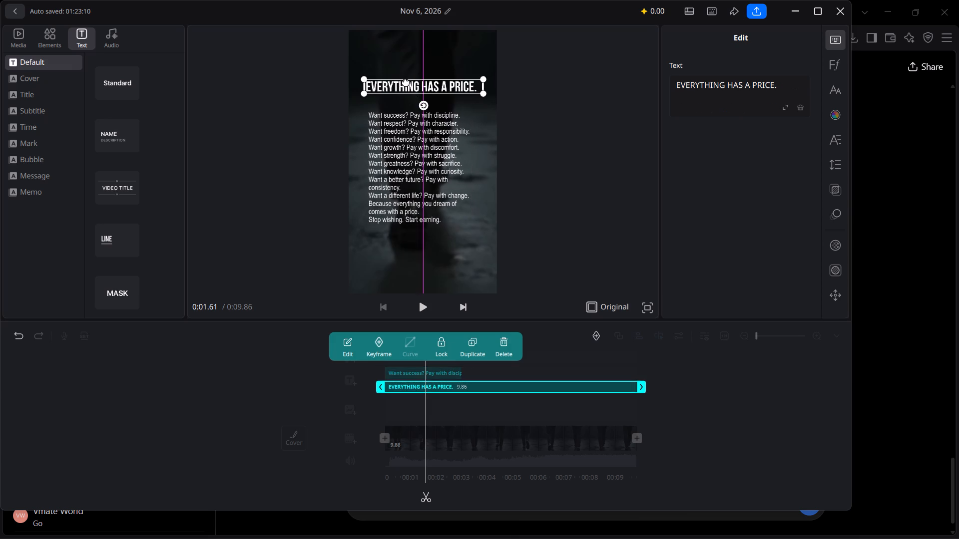
left_click(407, 81)
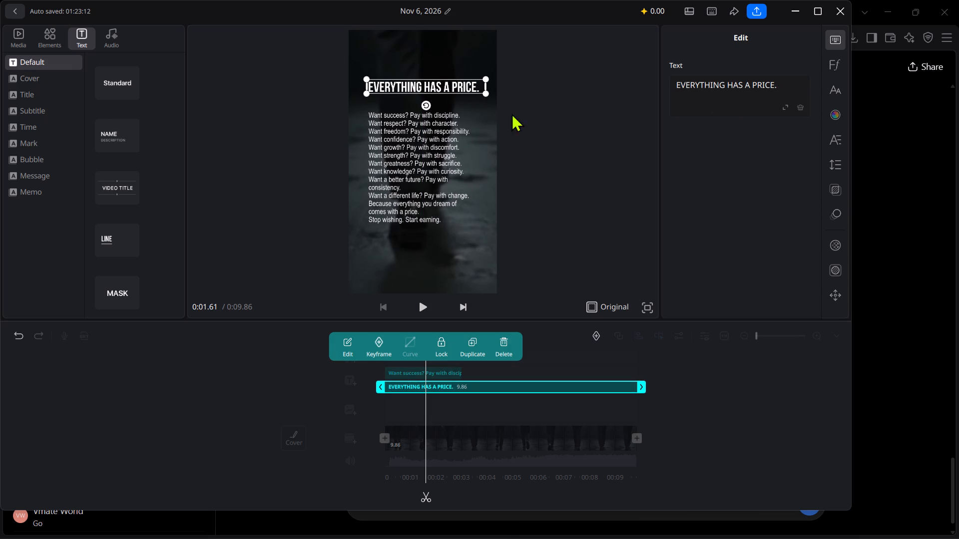
left_click(534, 115)
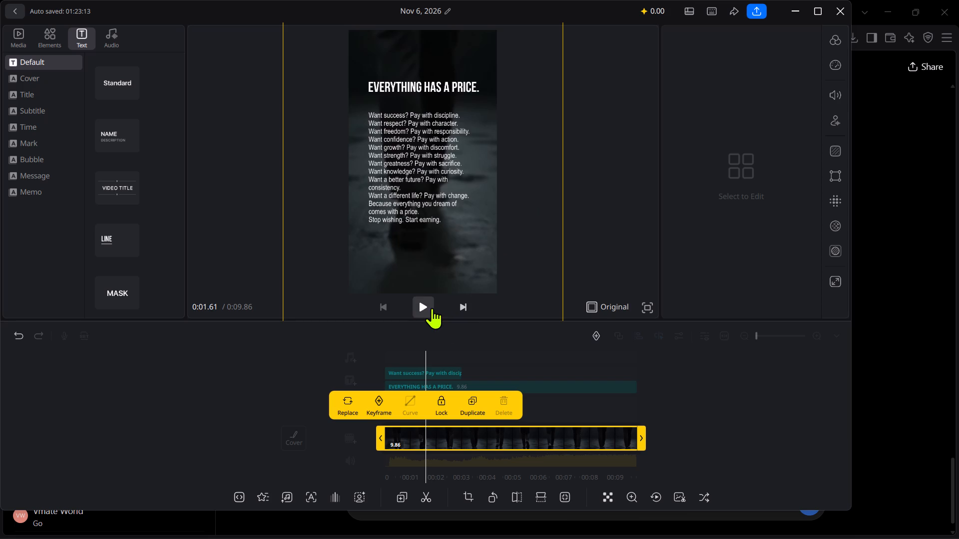
Play the video for a few seconds to check how long the title and quote text stay on screen.
left_click(432, 308)
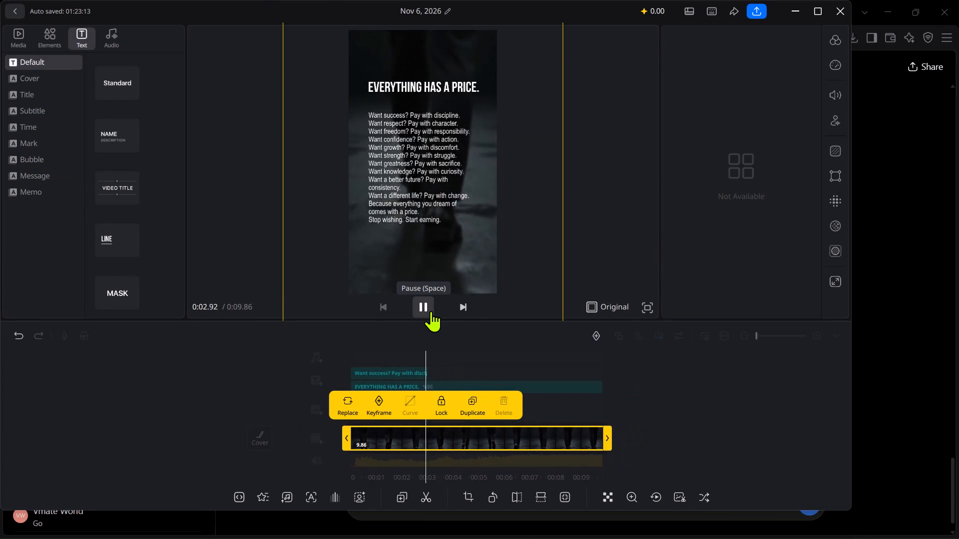
left_click(430, 311)
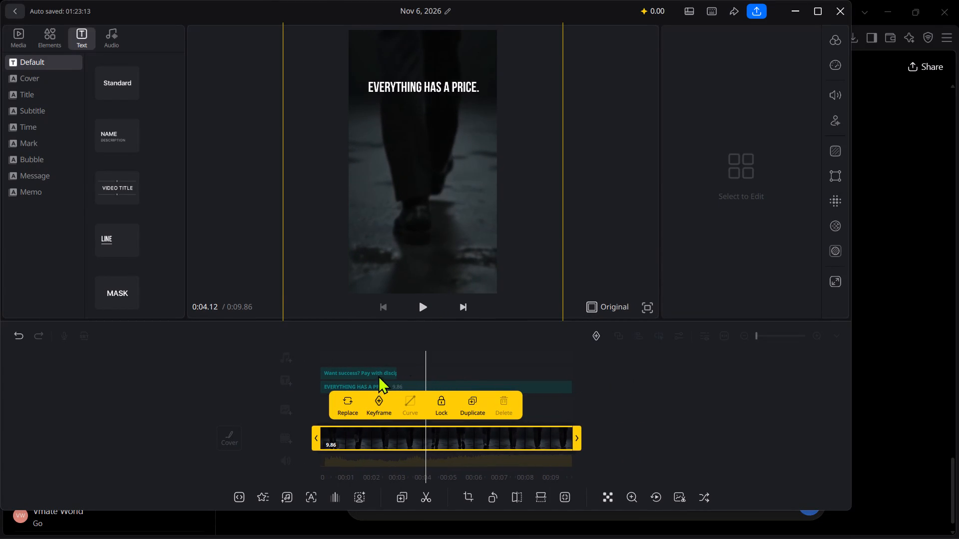
Extend the quote text clip to 9.86 seconds so it ends together with the title and video clips.
left_click(380, 371)
left_click(394, 369)
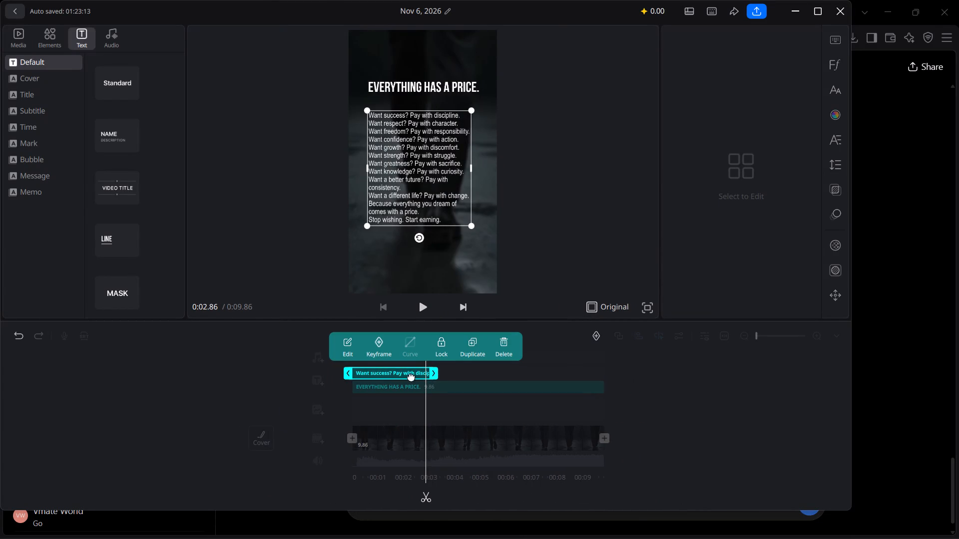
left_click_drag(448, 373, 485, 375)
left_click_drag(463, 372, 631, 402)
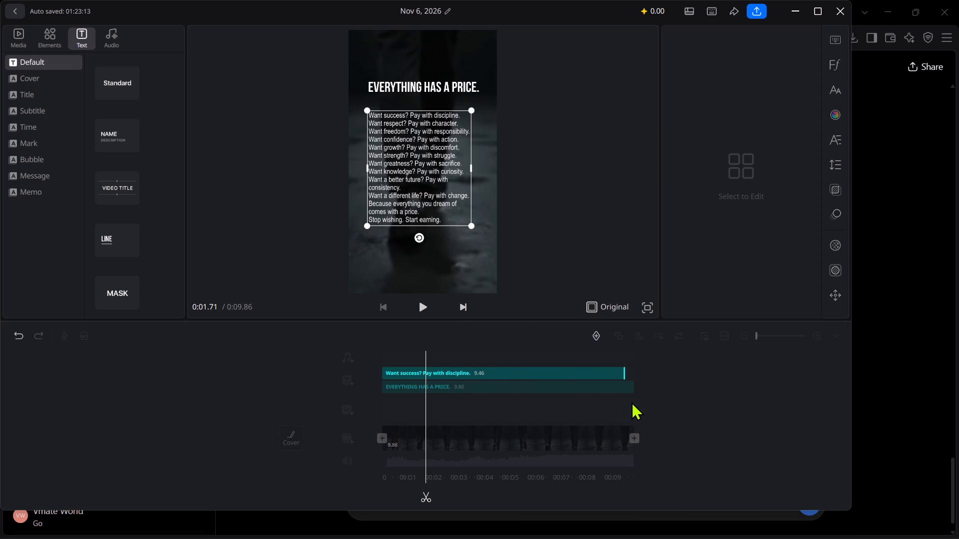
left_click_drag(631, 402, 636, 402)
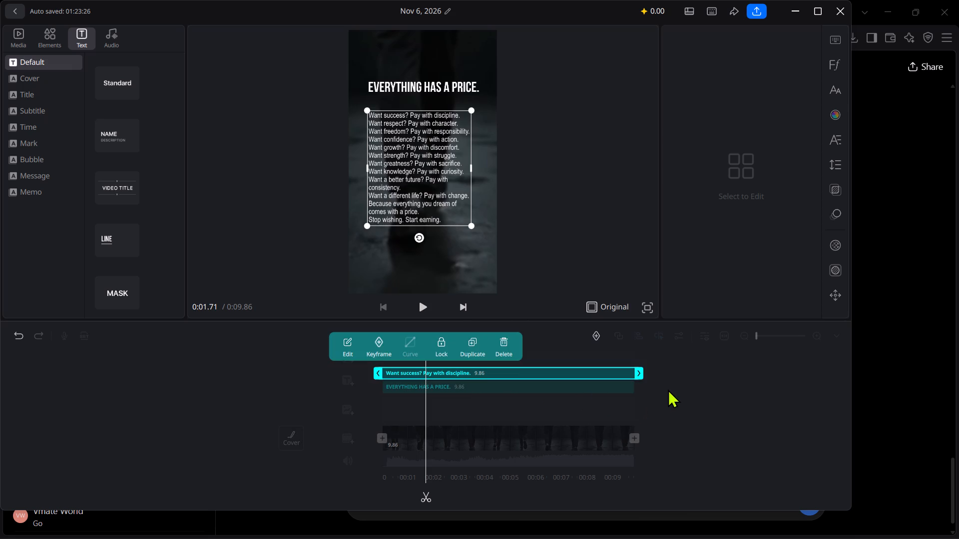
left_click(672, 385)
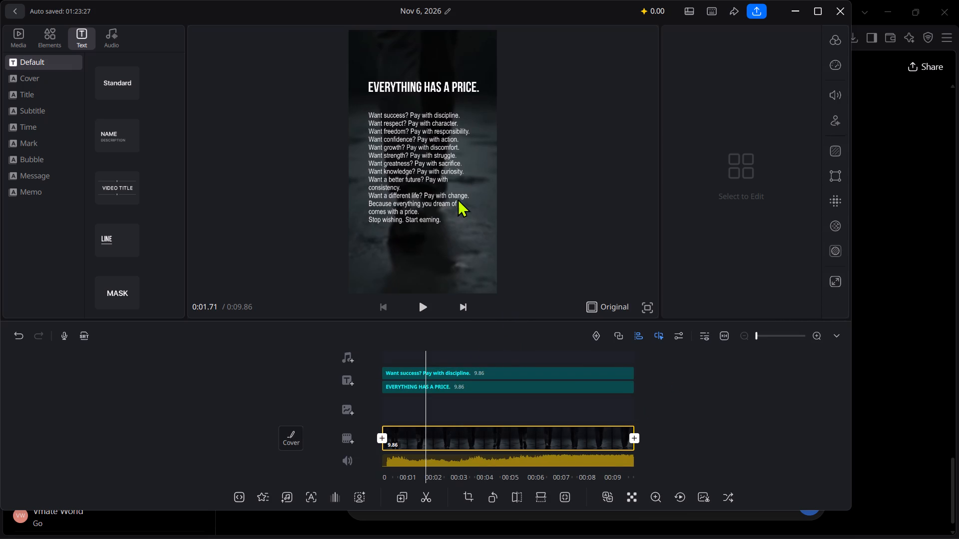
Try other fonts on the quote block and apply Calibri in the Light style.
left_click(382, 157)
left_click(836, 57)
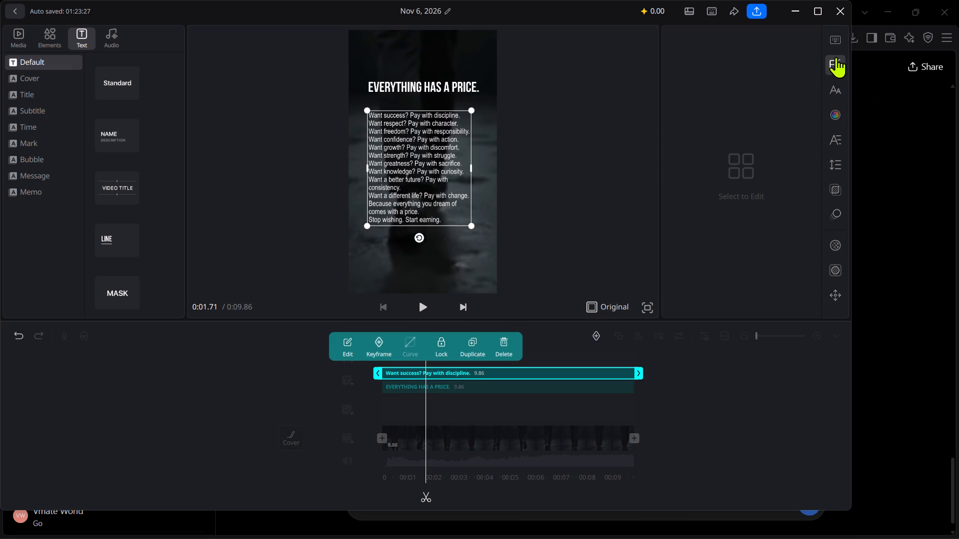
scroll(766, 222, "down", 4)
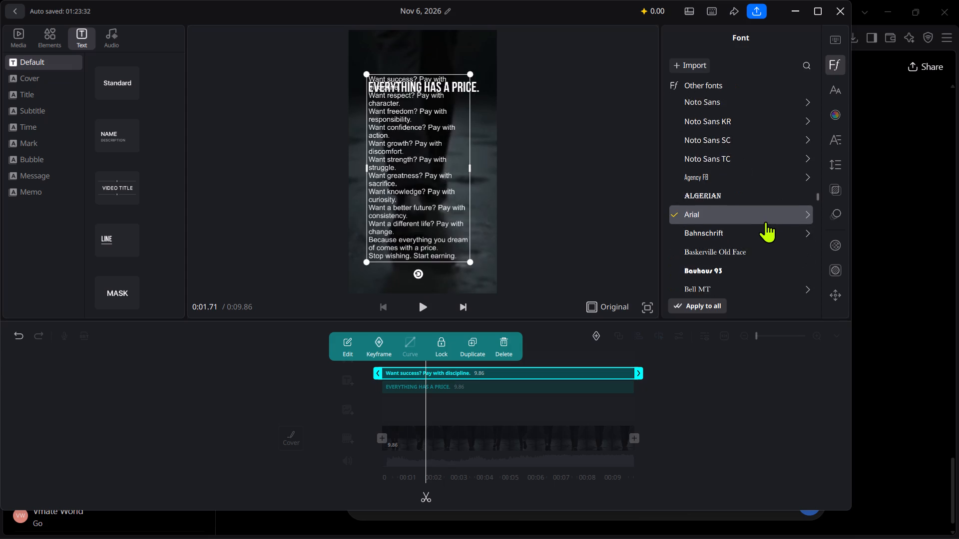
scroll(766, 222, "down", 5)
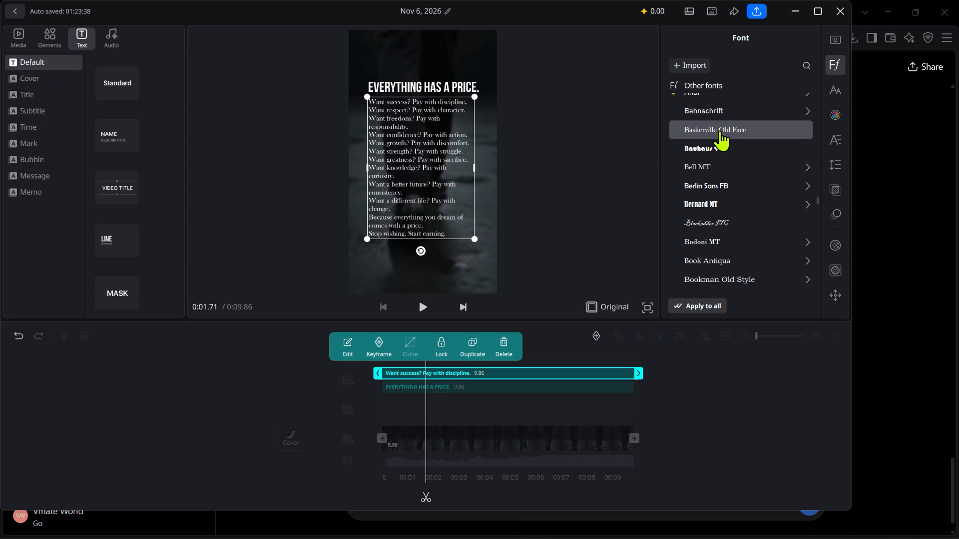
scroll(720, 130, "up", 1)
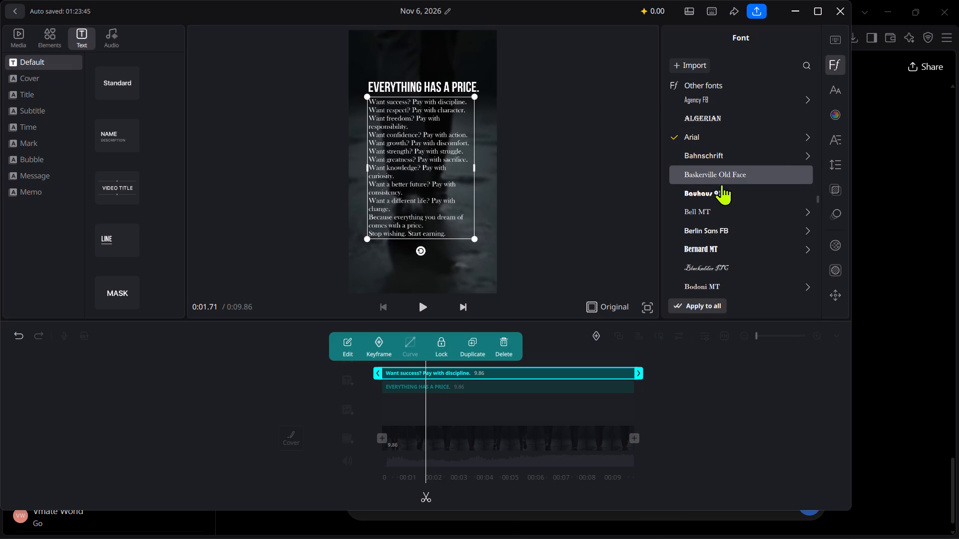
scroll(716, 256, "down", 1)
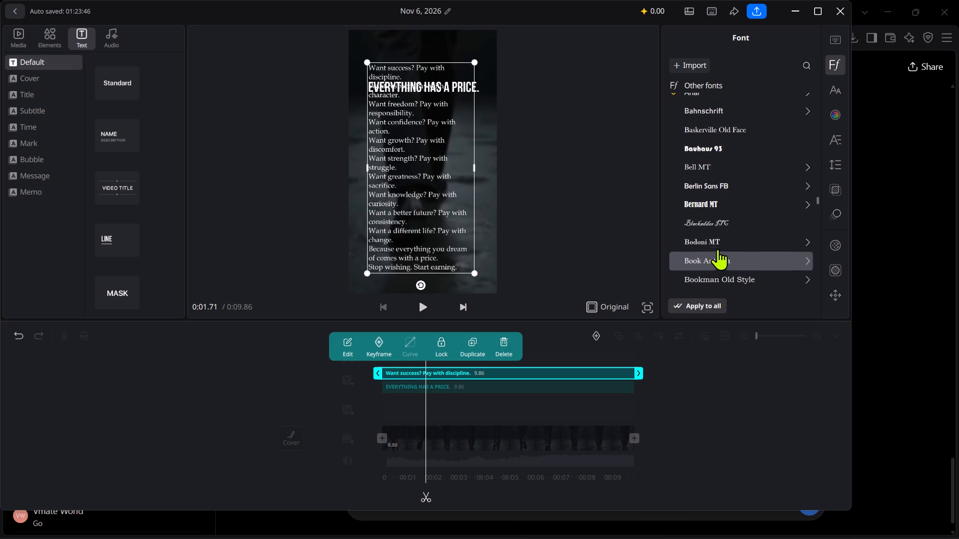
scroll(718, 246, "down", 1)
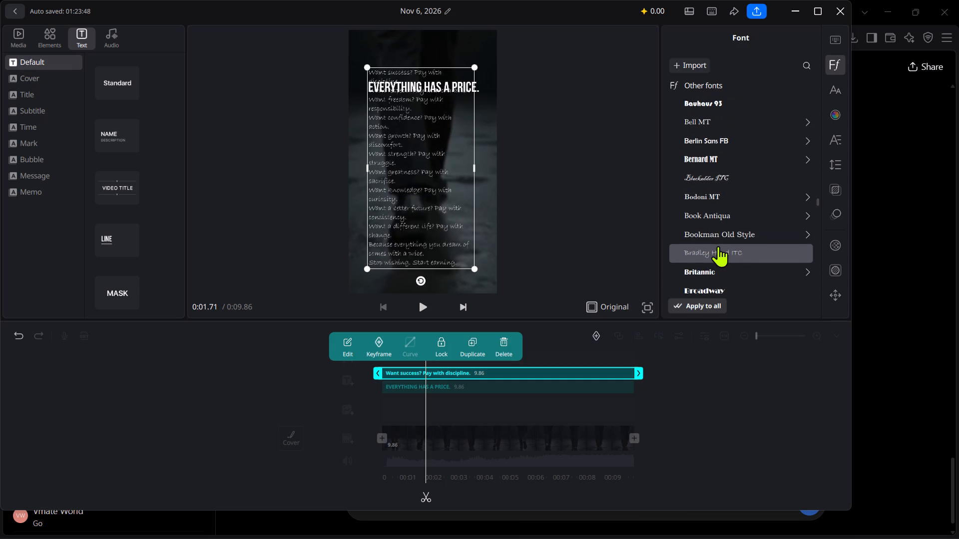
scroll(718, 246, "down", 2)
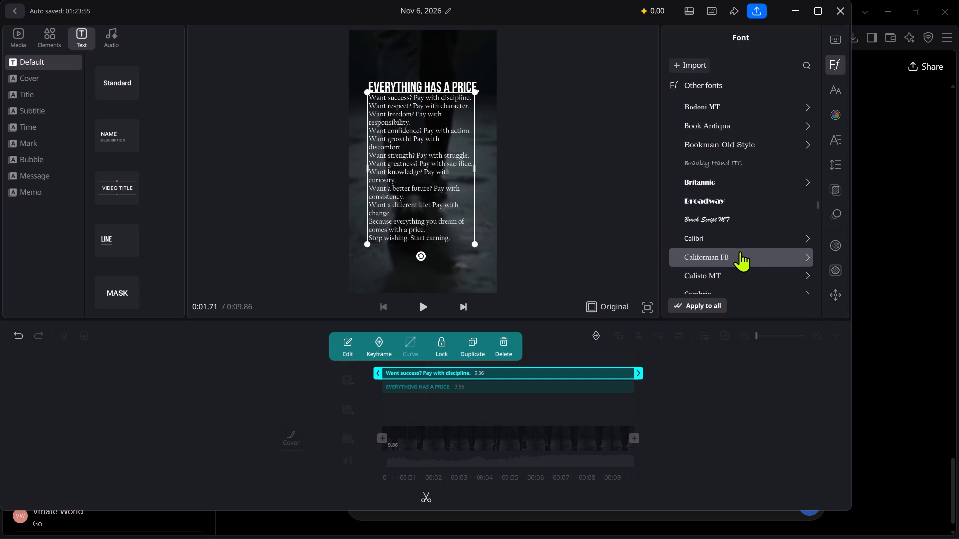
left_click(740, 242)
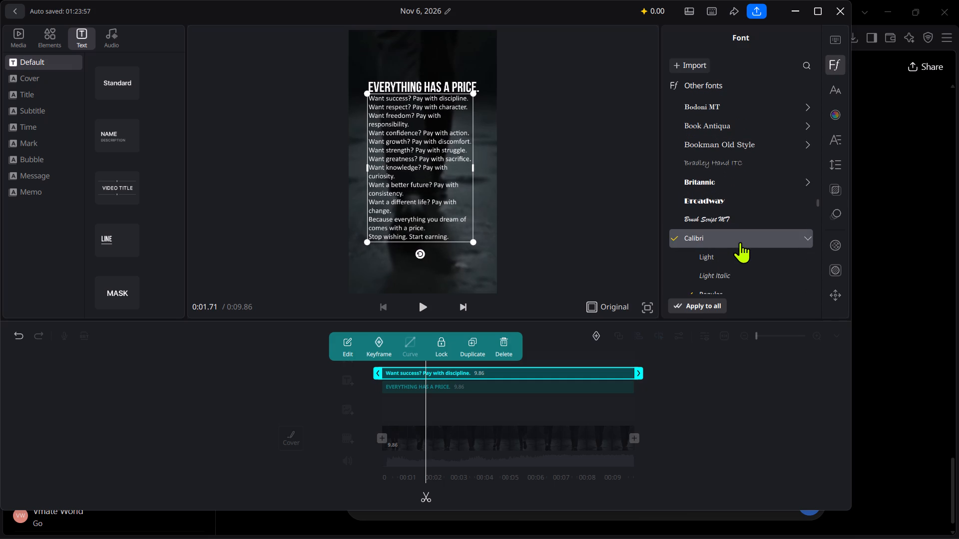
scroll(740, 242, "down", 1)
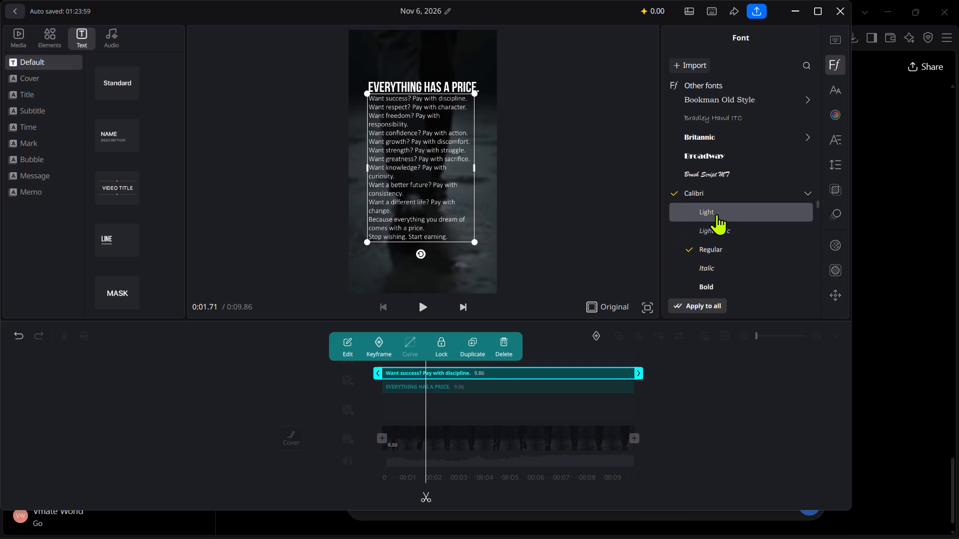
left_click(717, 214)
Preview the quote block's new font in full screen, and return to the editor.
left_click(649, 310)
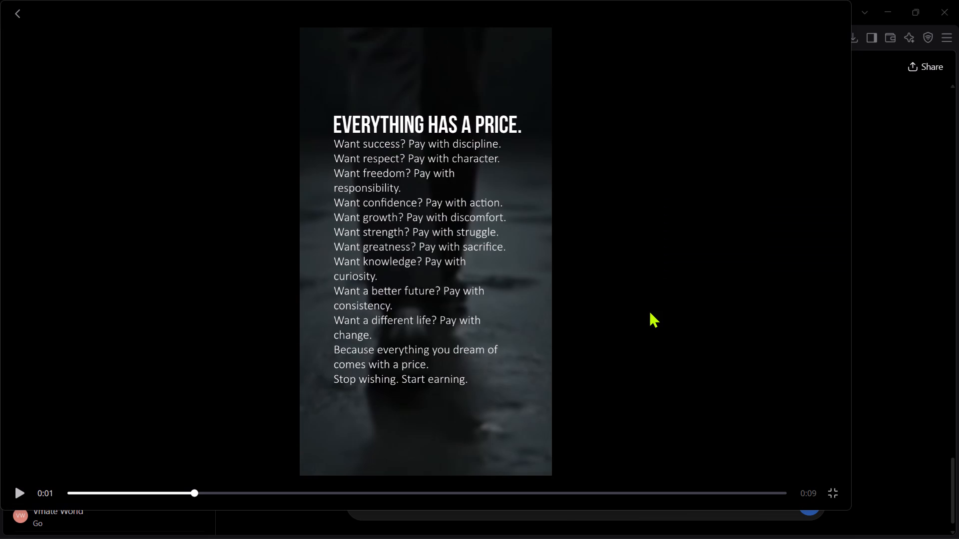
left_click(828, 491)
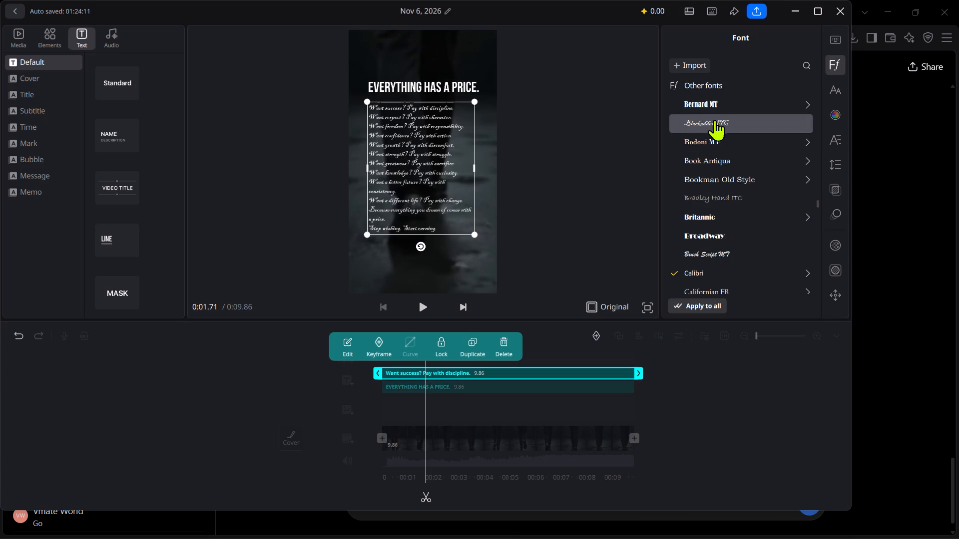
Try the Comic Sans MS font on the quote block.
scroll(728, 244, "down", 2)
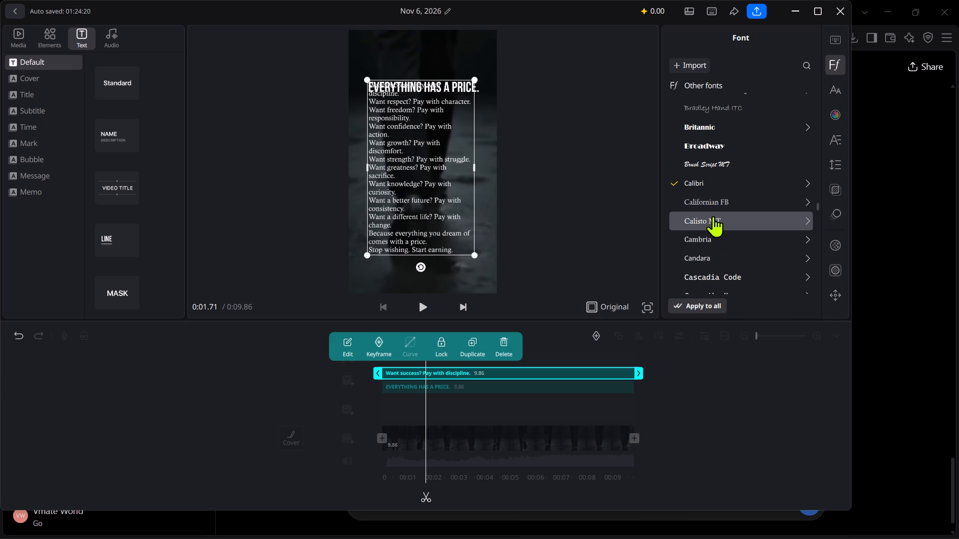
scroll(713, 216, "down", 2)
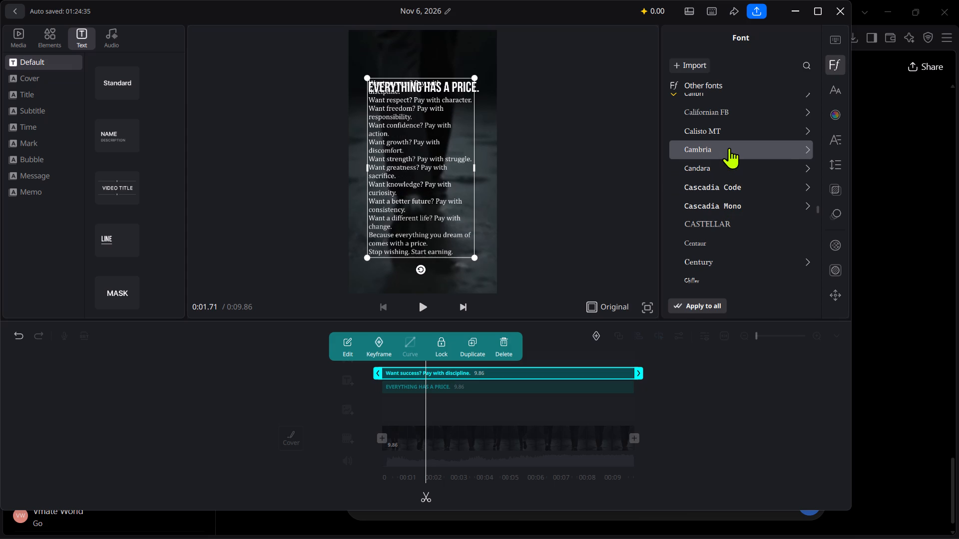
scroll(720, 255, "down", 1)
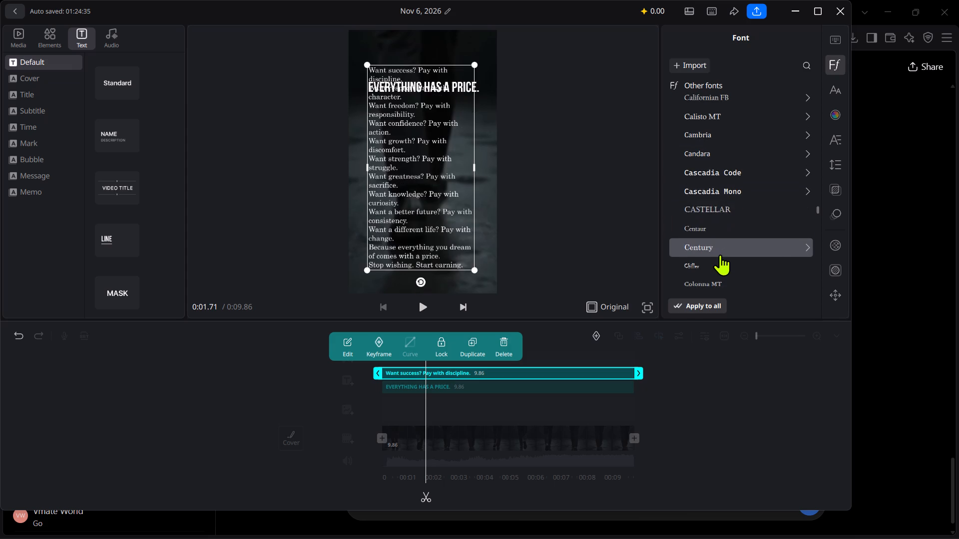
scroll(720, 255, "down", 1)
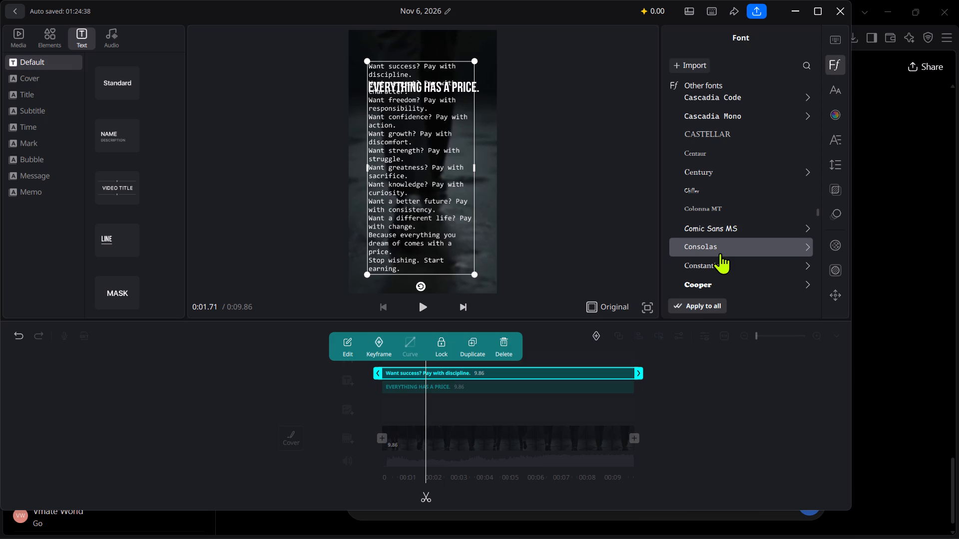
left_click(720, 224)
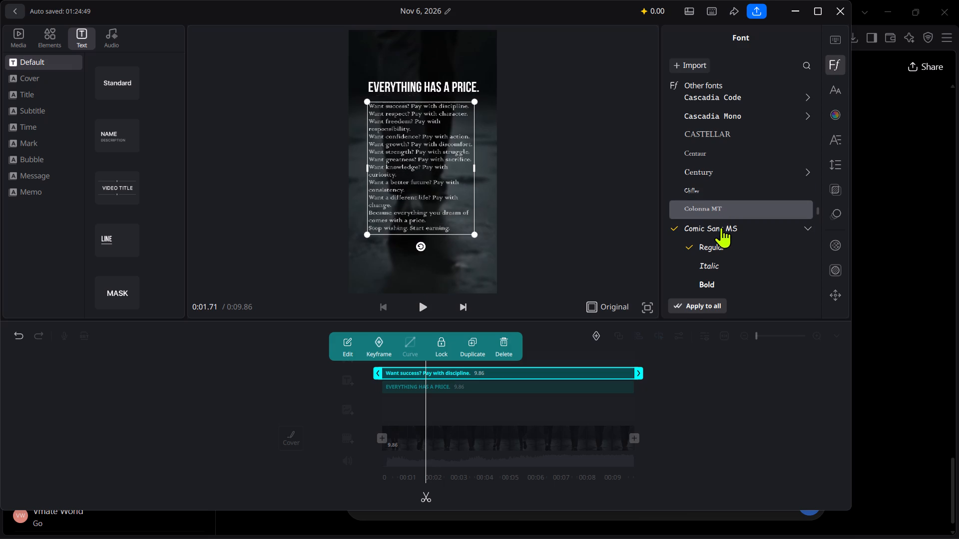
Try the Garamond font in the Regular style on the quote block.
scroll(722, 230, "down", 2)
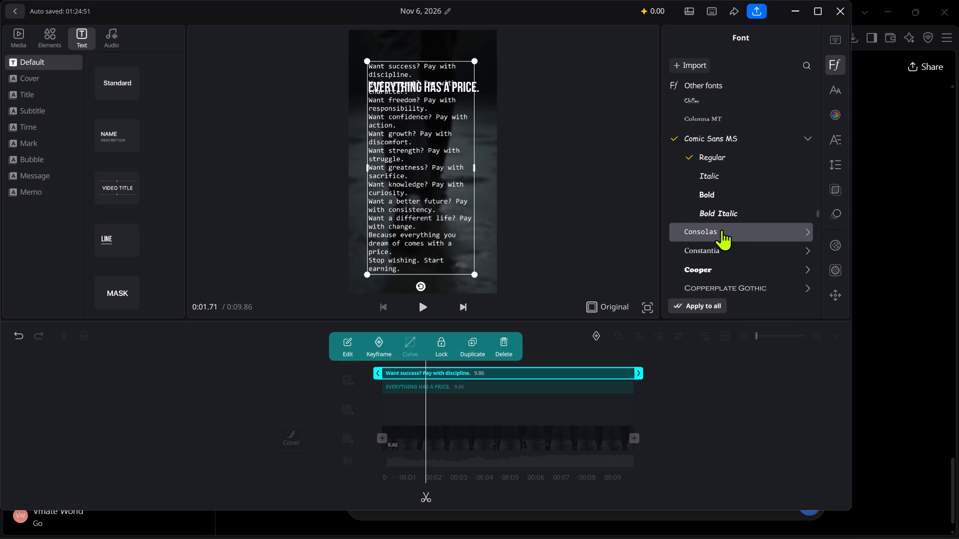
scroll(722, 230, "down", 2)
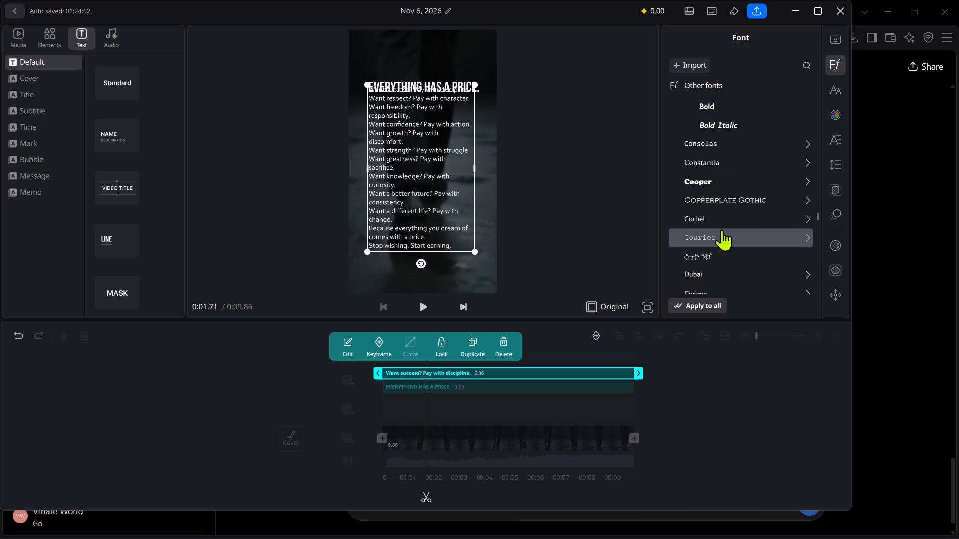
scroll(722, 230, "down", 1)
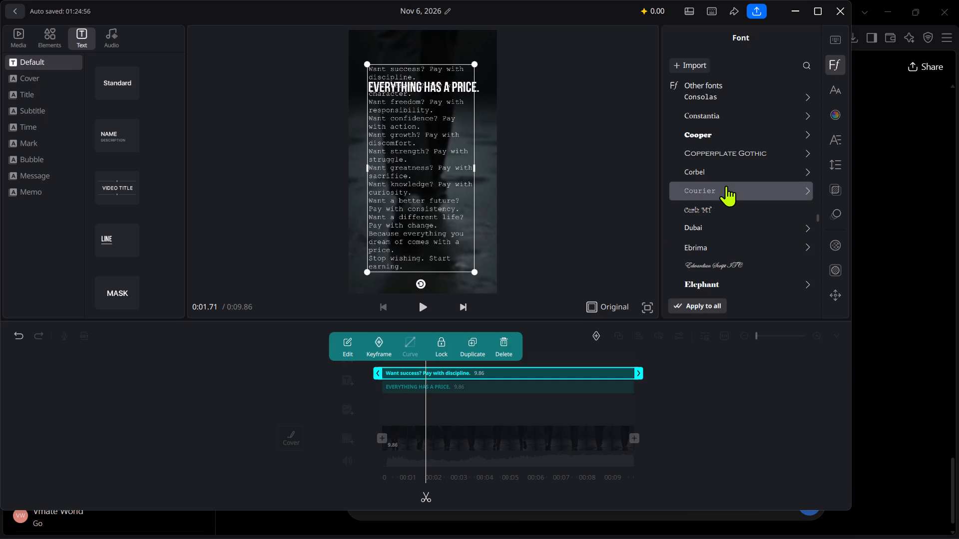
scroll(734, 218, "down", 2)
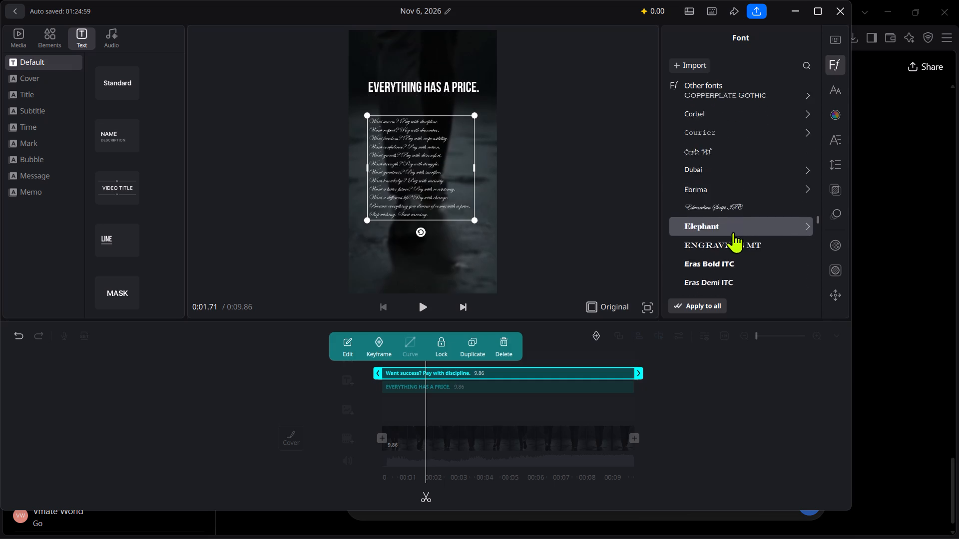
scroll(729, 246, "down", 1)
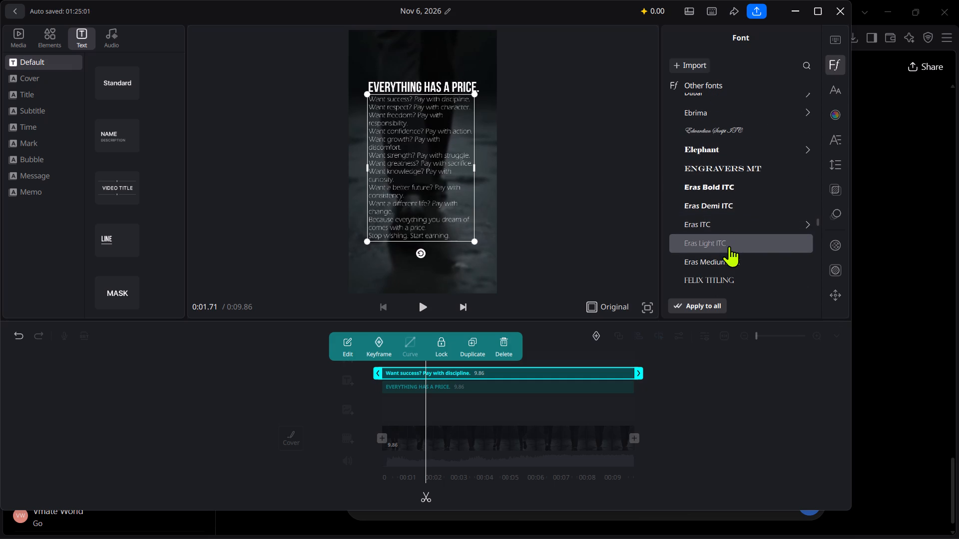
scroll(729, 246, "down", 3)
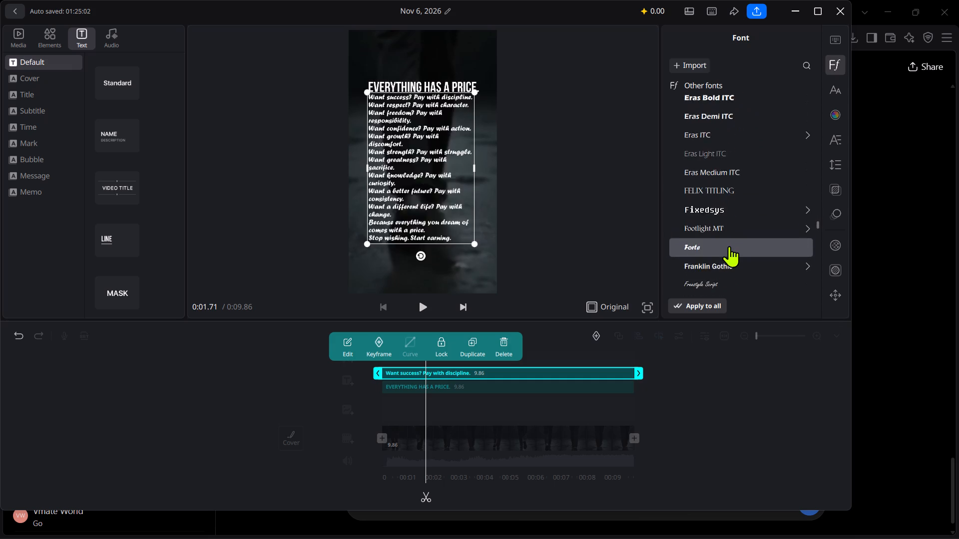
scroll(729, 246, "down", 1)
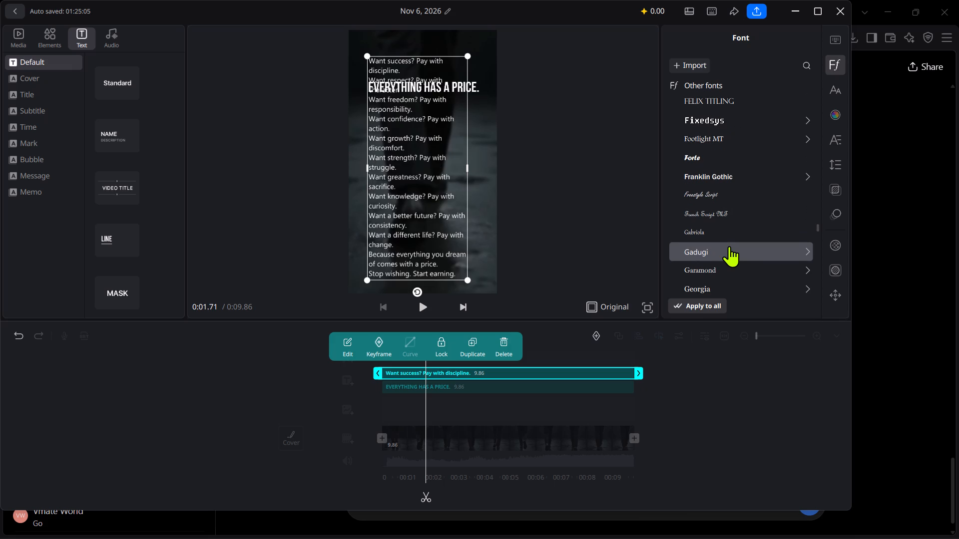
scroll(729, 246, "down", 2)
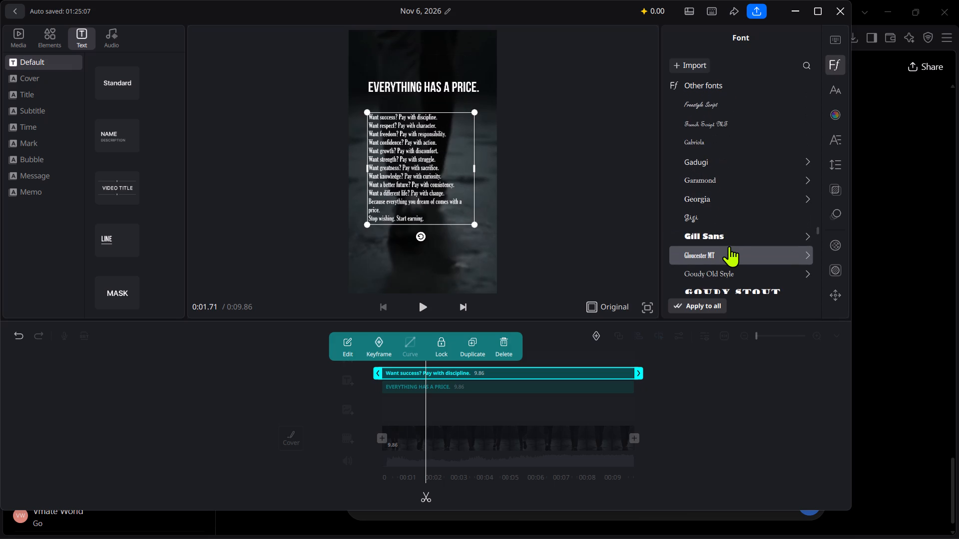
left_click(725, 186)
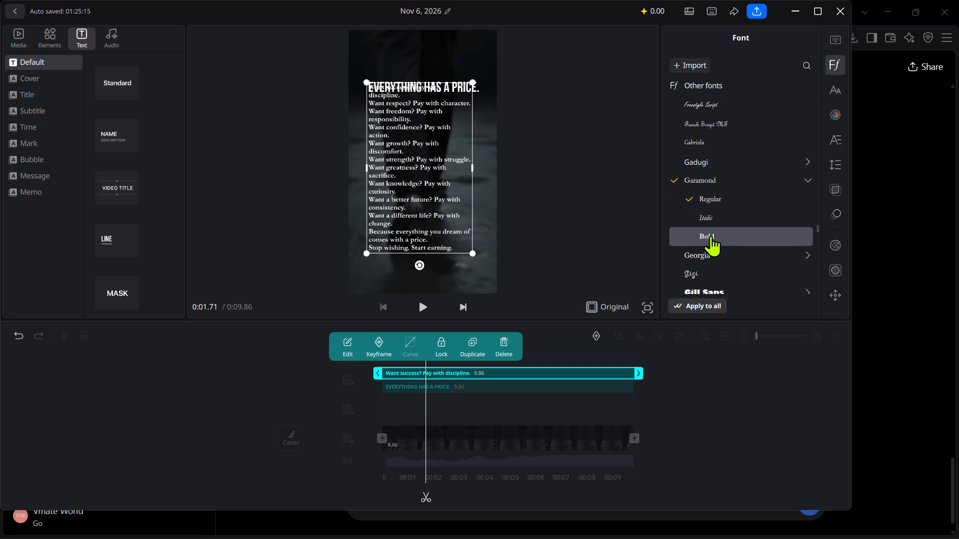
Apply the Goudy Old Style font in the Regular style to the quote block.
scroll(736, 197, "down", 3)
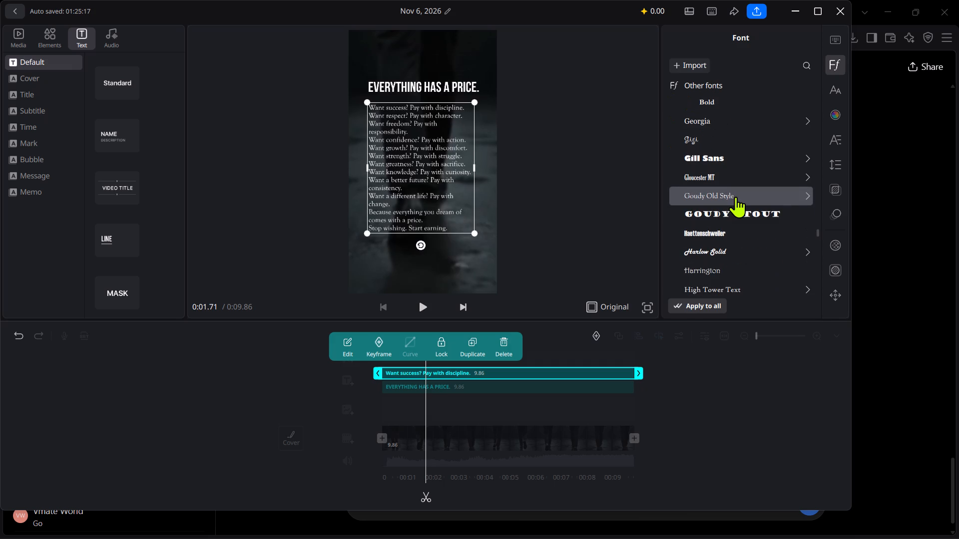
scroll(736, 197, "down", 1)
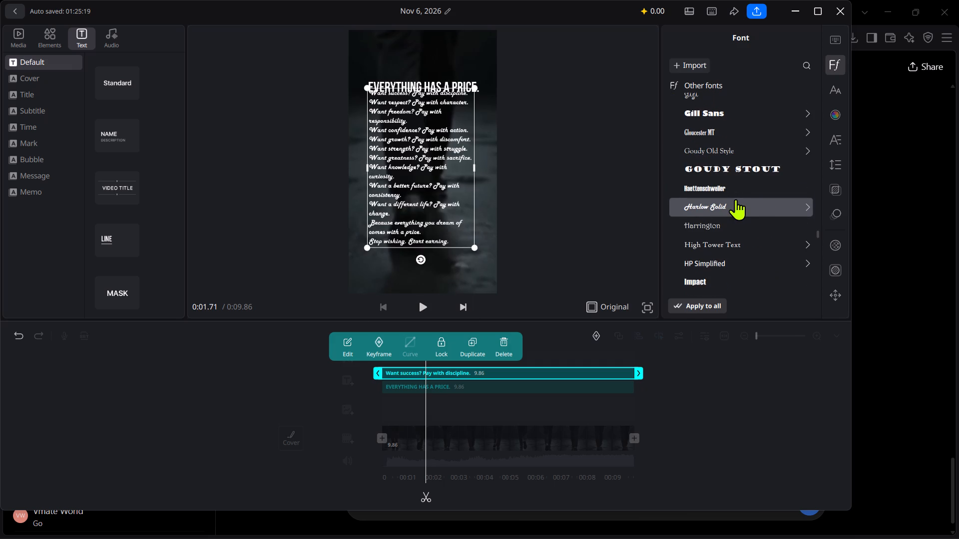
left_click(712, 147)
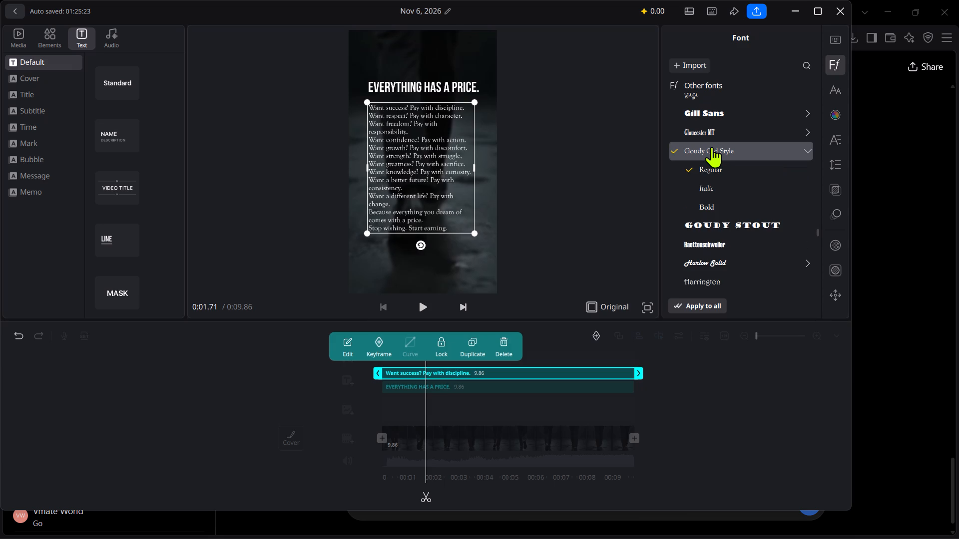
left_click(714, 162)
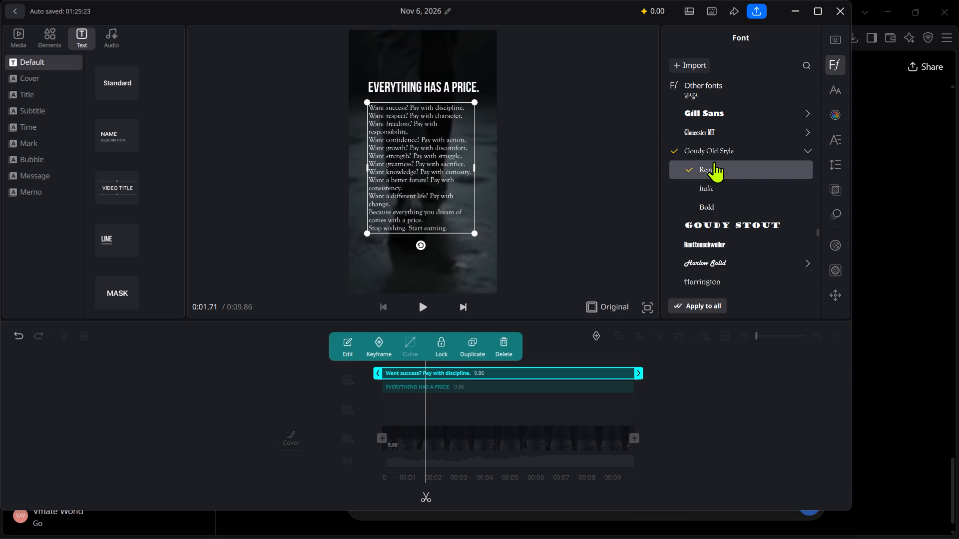
Preview the video in full screen and play it to check the quote block's new font.
left_click(563, 177)
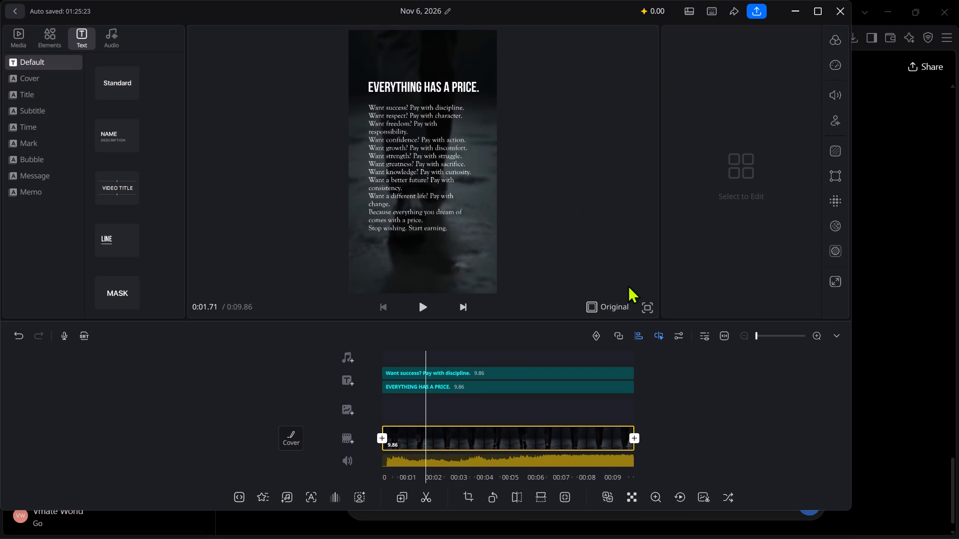
left_click(646, 309)
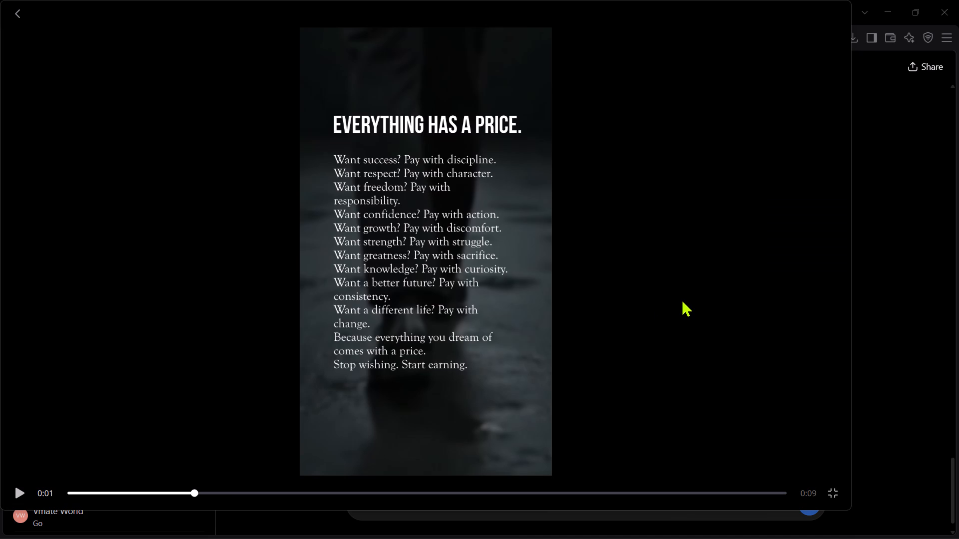
left_click(834, 492)
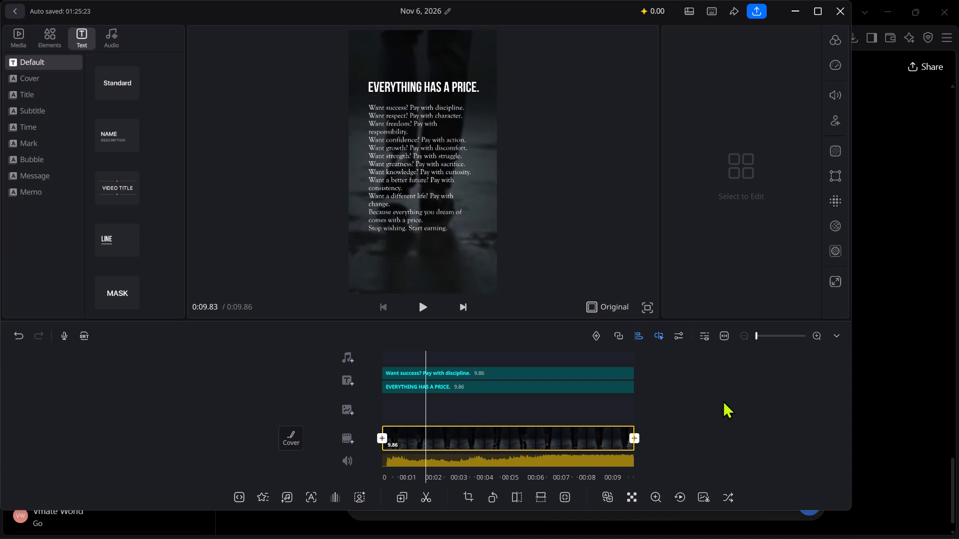
left_click(651, 304)
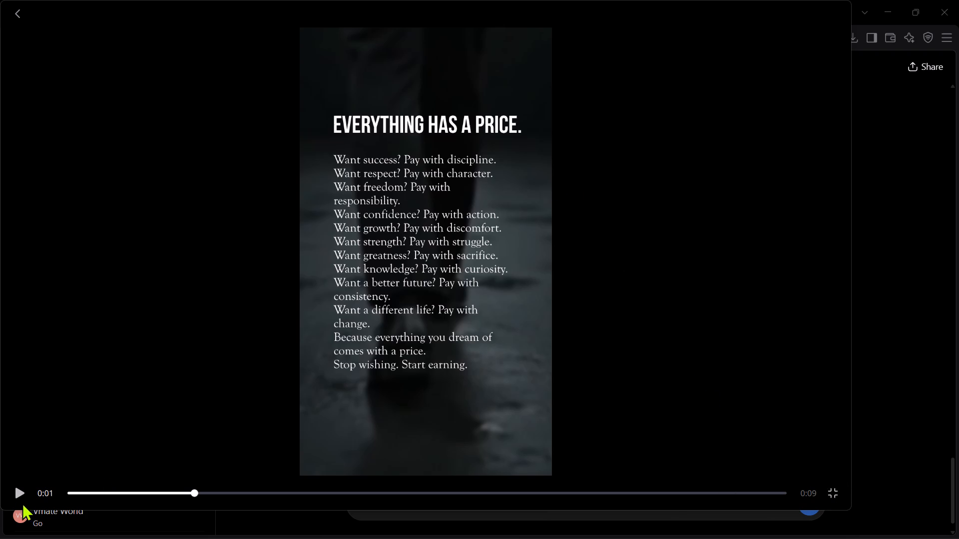
left_click(11, 495)
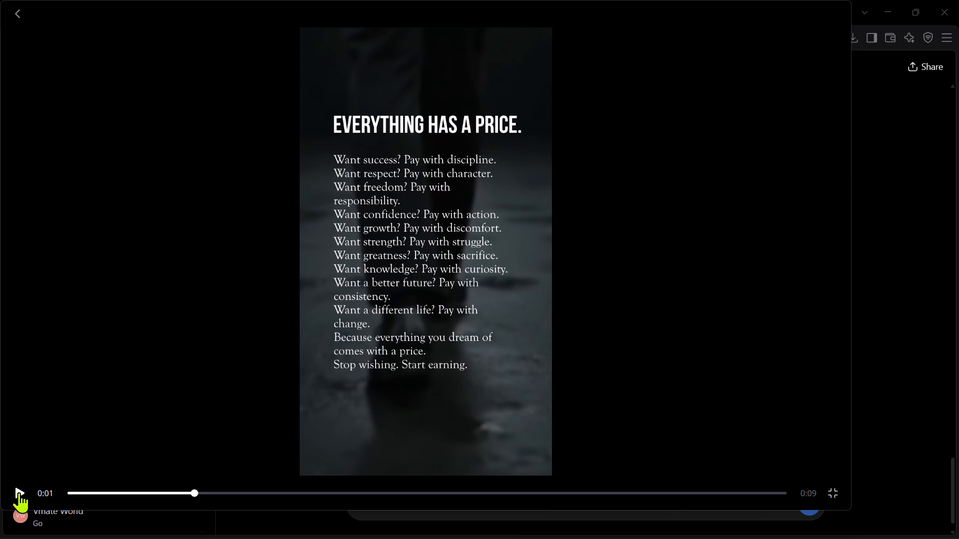
Play the rest of the full-screen preview to check the quote text, pause it and leave full screen.
left_click(18, 491)
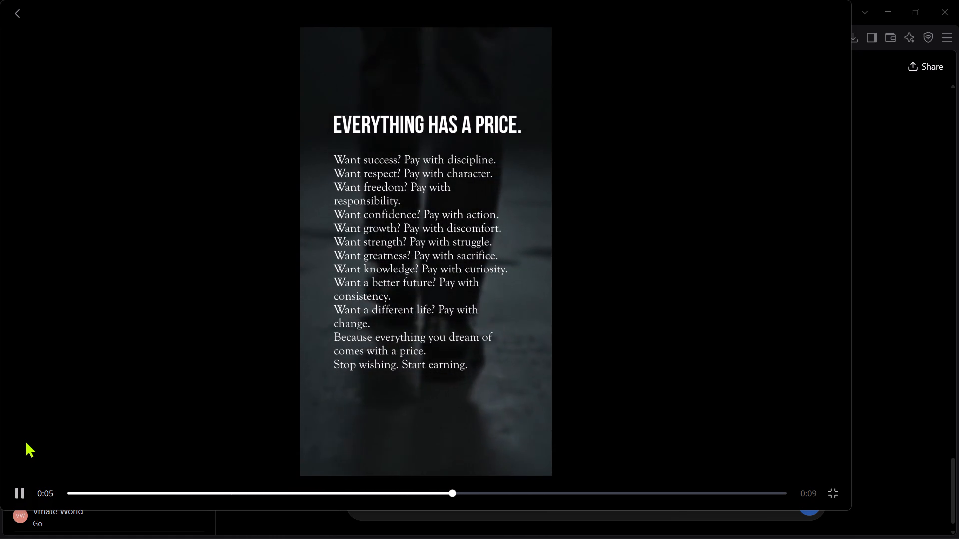
left_click(21, 497)
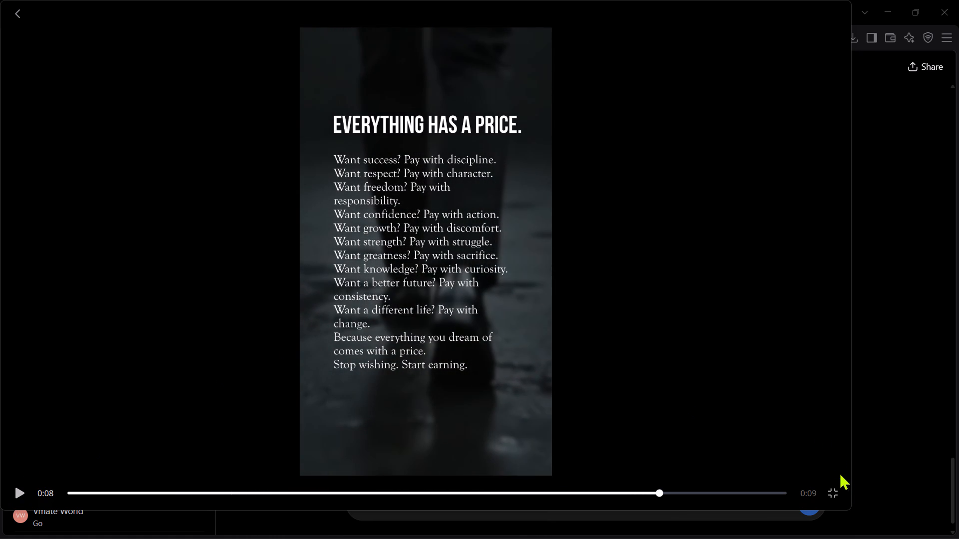
left_click(836, 498)
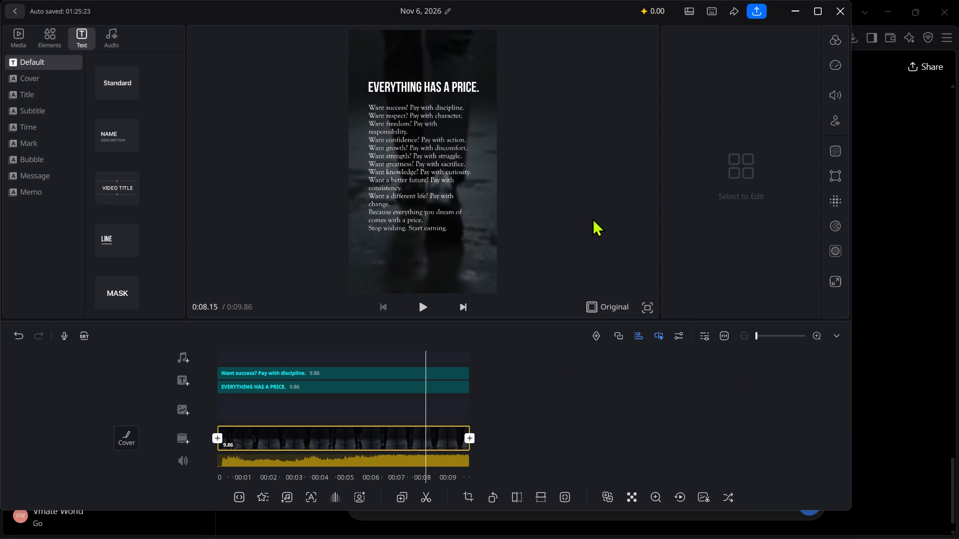
Switch to the Opera browser and view the CEO Mindset "Nothing is Free" reel on Facebook as the text style reference.
left_click(804, 9)
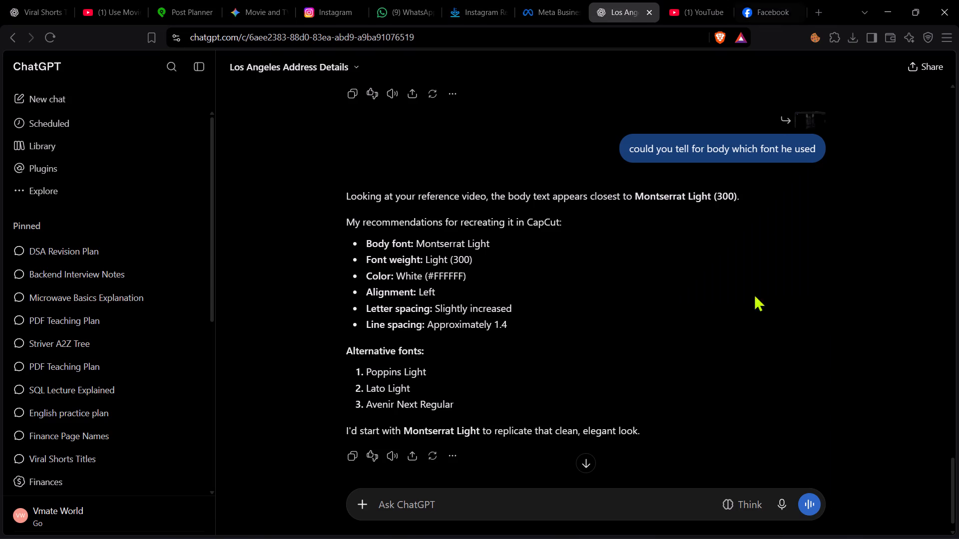
left_click(756, 7)
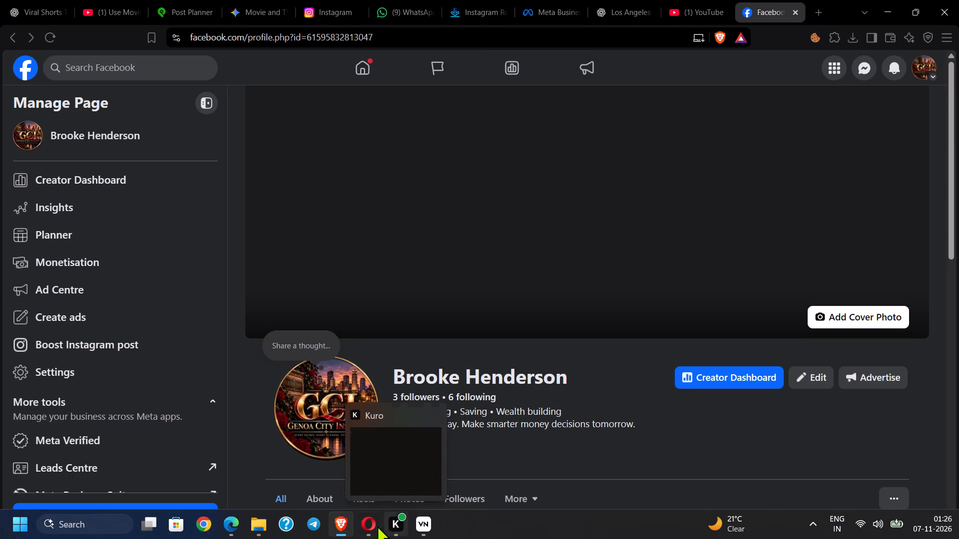
left_click(371, 524)
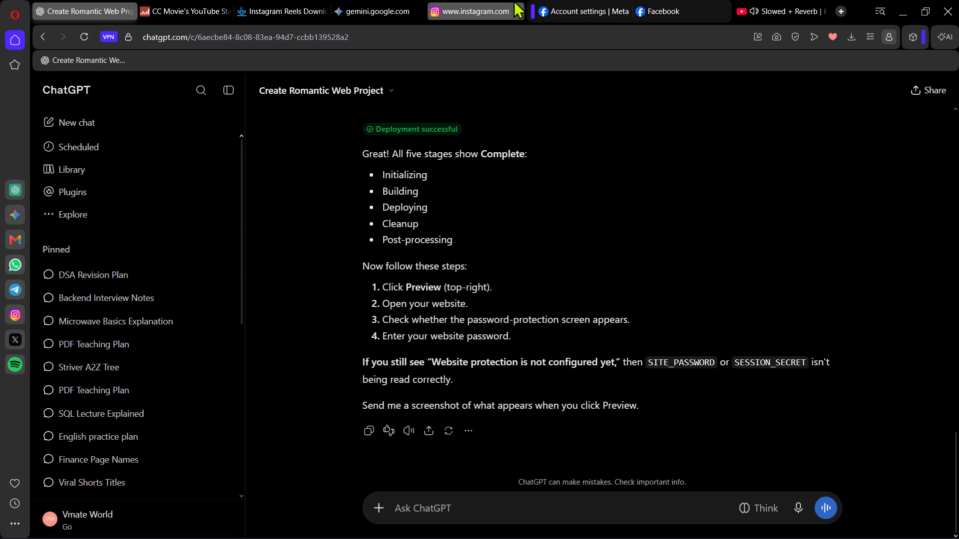
left_click(559, 5)
left_click(662, 0)
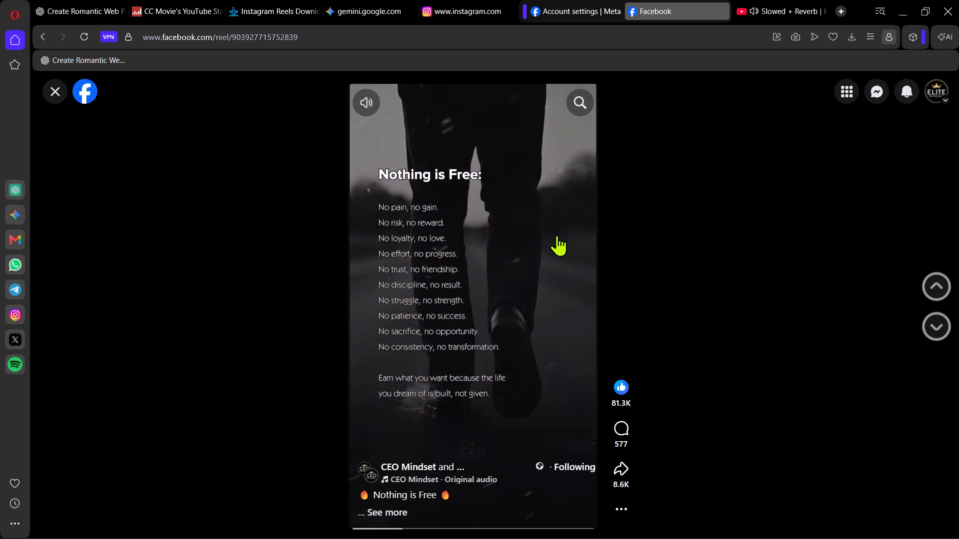
left_click_drag(610, 78, 688, 538)
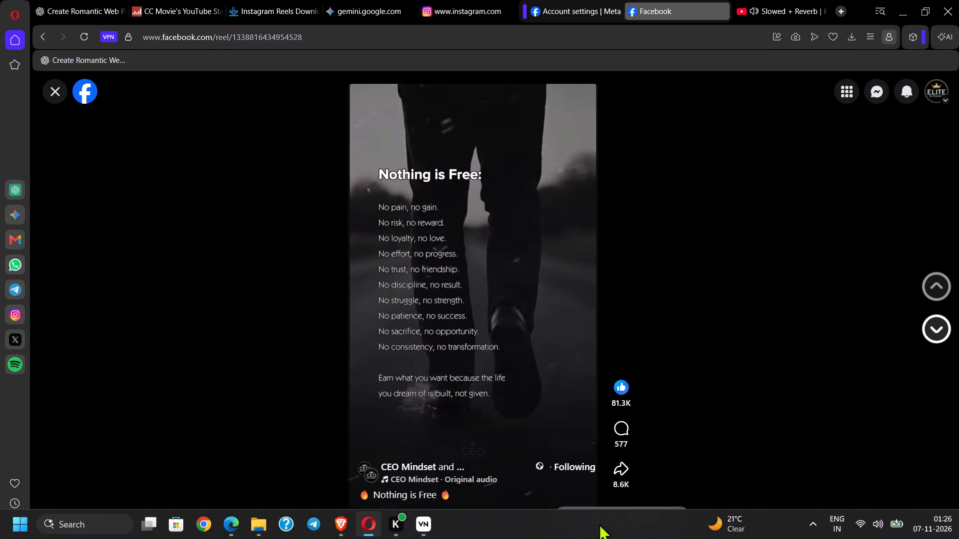
Switch back to the VN editor and open the colour, stroke and shadow settings of the "EVERYTHING HAS A PRICE." title.
left_click(419, 530)
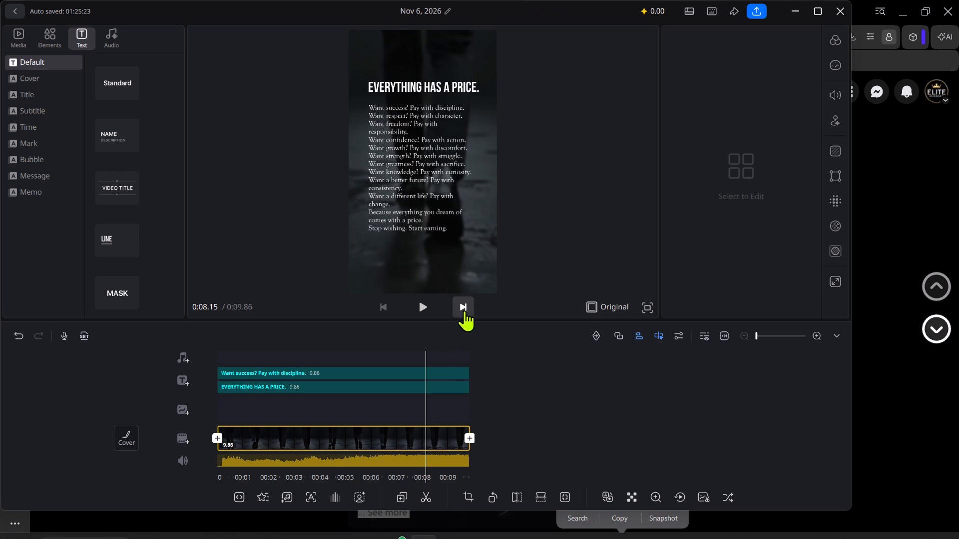
left_click(417, 141)
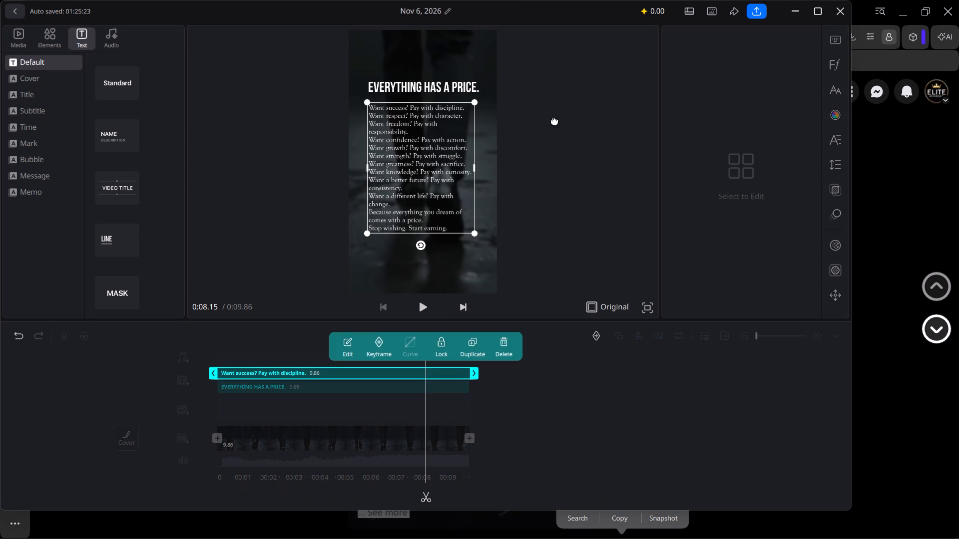
left_click(440, 88)
left_click(836, 55)
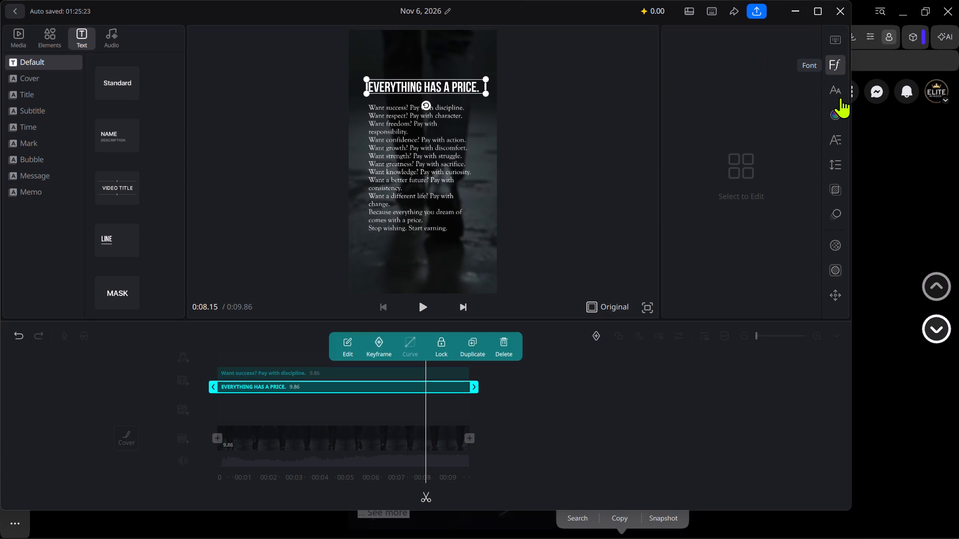
left_click(839, 96)
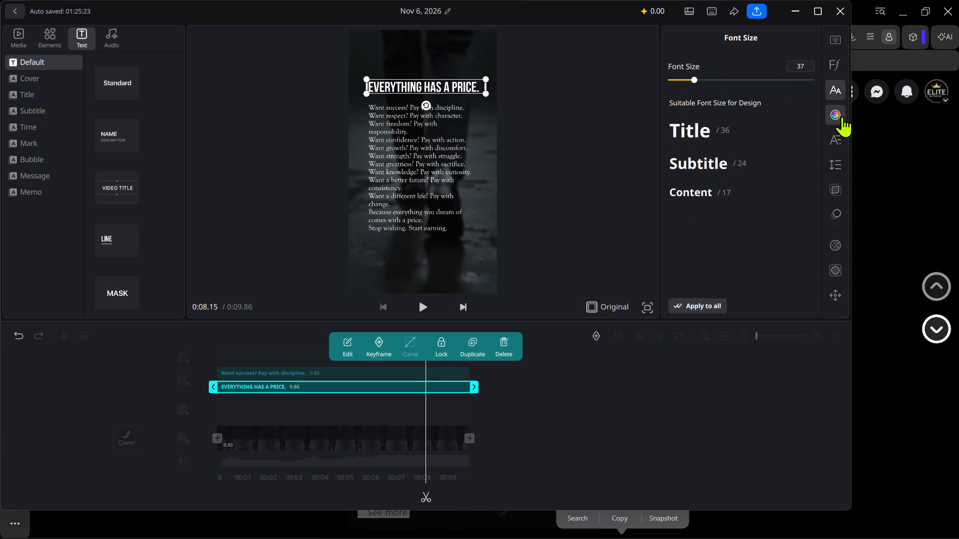
left_click(842, 116)
scroll(727, 147, "down", 2)
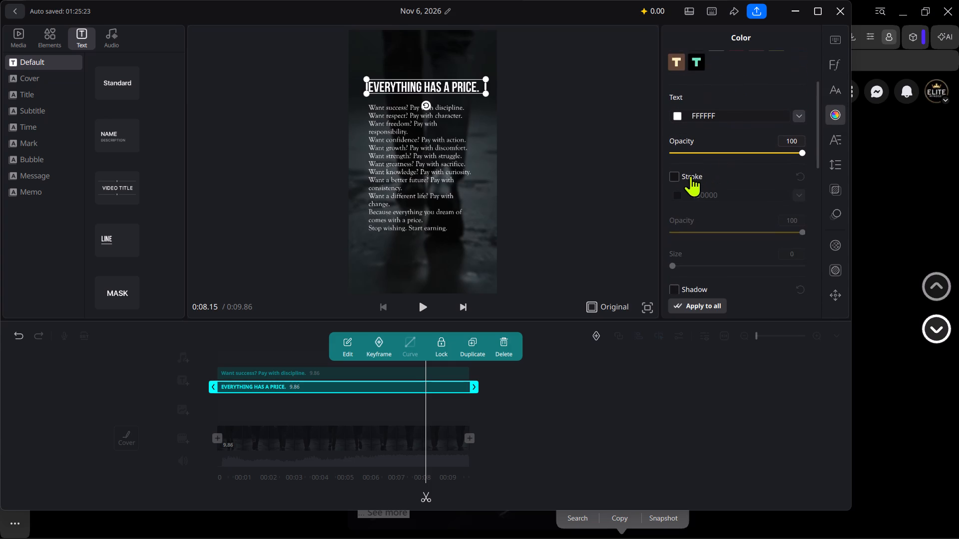
Add a black (000000) stroke of size 8 to the "EVERYTHING HAS A PRICE." title, and deselect it.
left_click(676, 176)
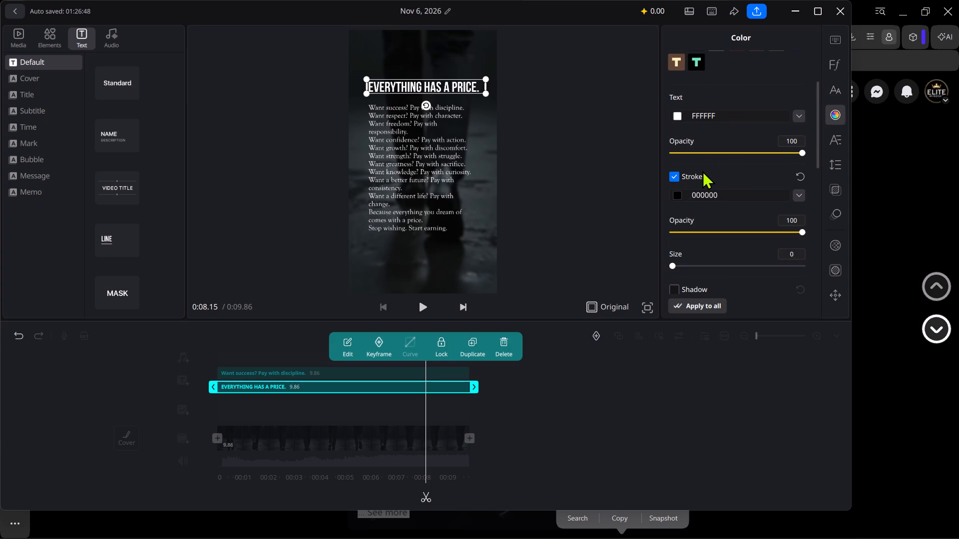
left_click(687, 266)
left_click_drag(691, 266, 802, 261)
left_click(718, 268)
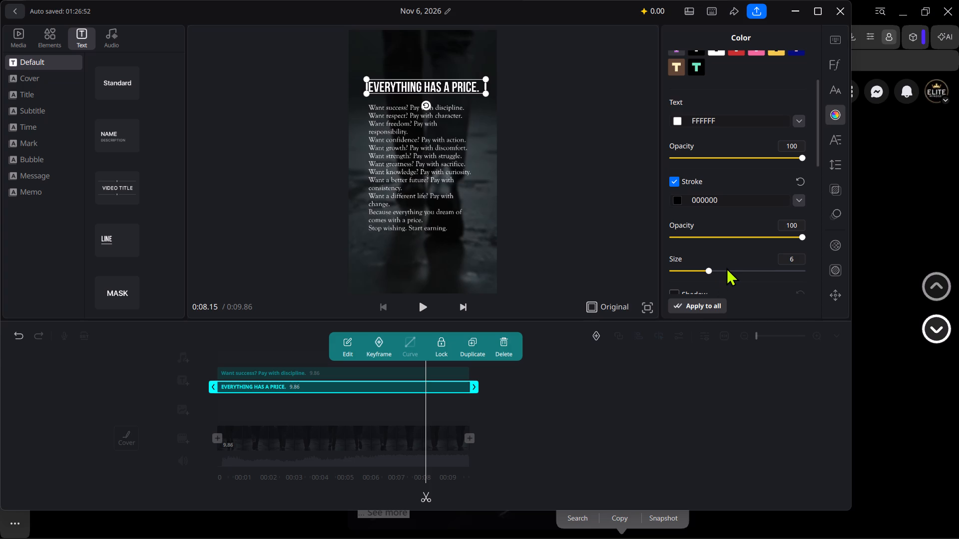
left_click(722, 266)
left_click_drag(710, 269, 720, 270)
left_click_drag(720, 270, 815, 272)
left_click(740, 269)
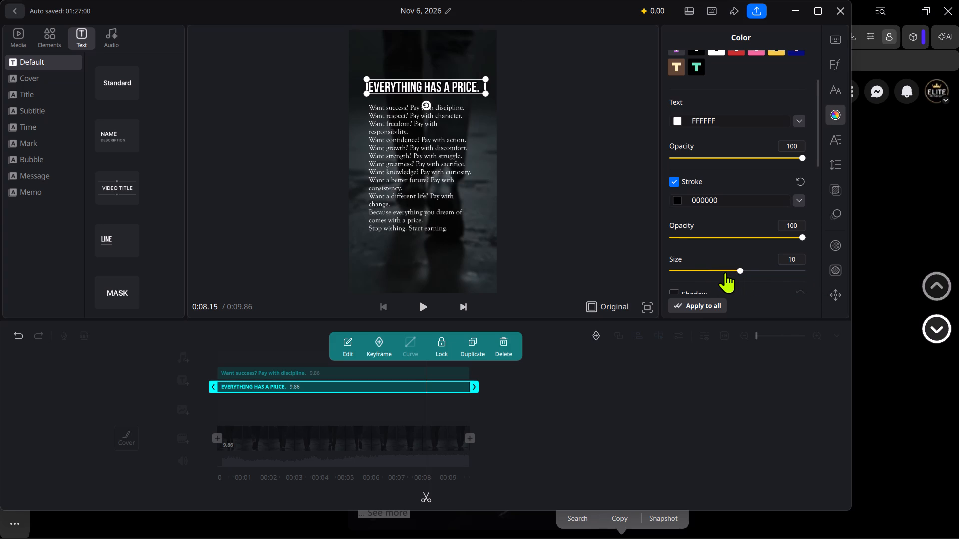
left_click(725, 272)
left_click(736, 243)
left_click(633, 275)
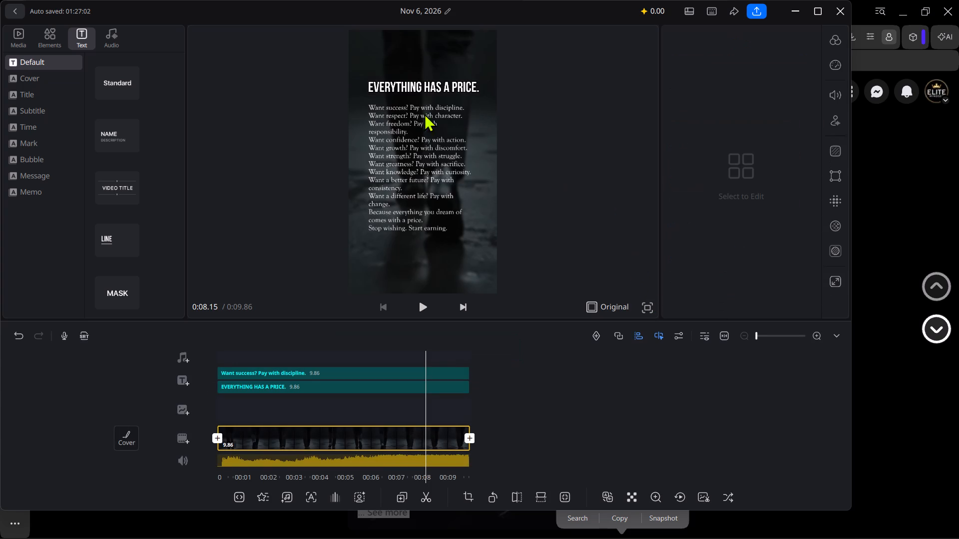
Change the quote block's font to HP Simplified in the Hans Light style.
left_click(385, 151)
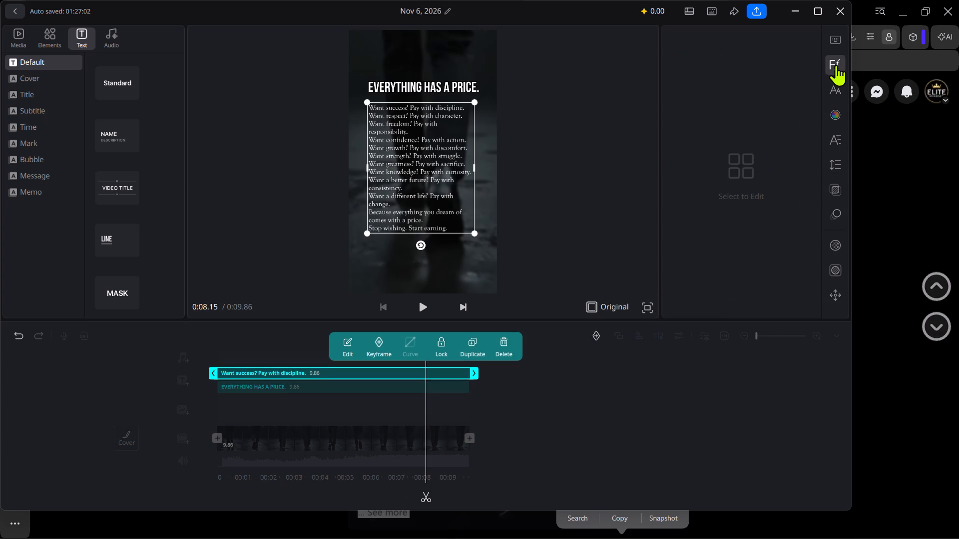
left_click(837, 66)
scroll(741, 199, "down", 2)
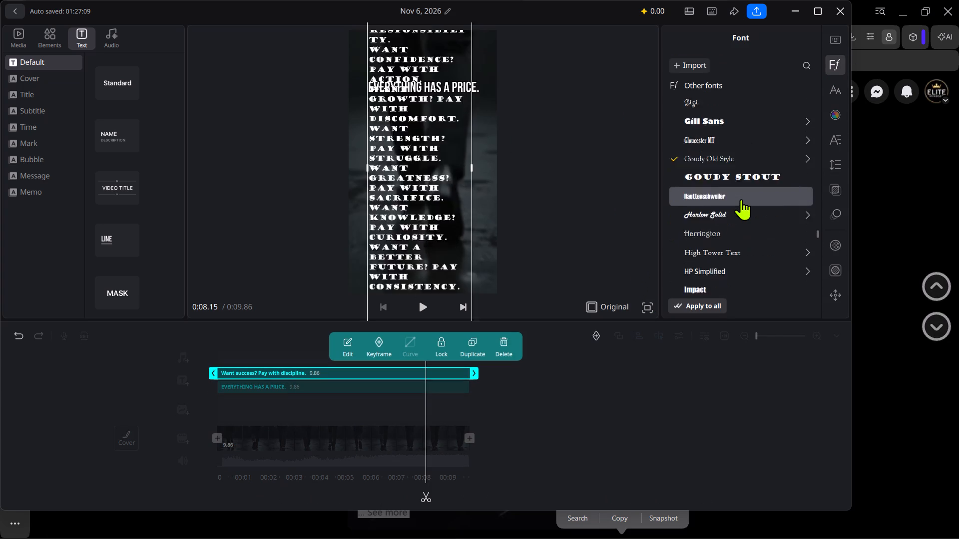
scroll(741, 199, "down", 1)
scroll(741, 199, "up", 3)
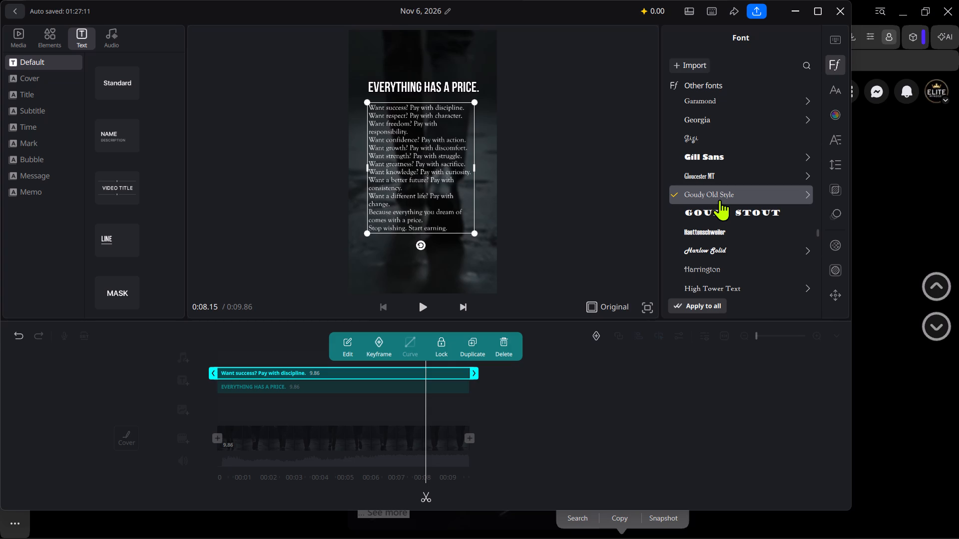
scroll(720, 200, "down", 2)
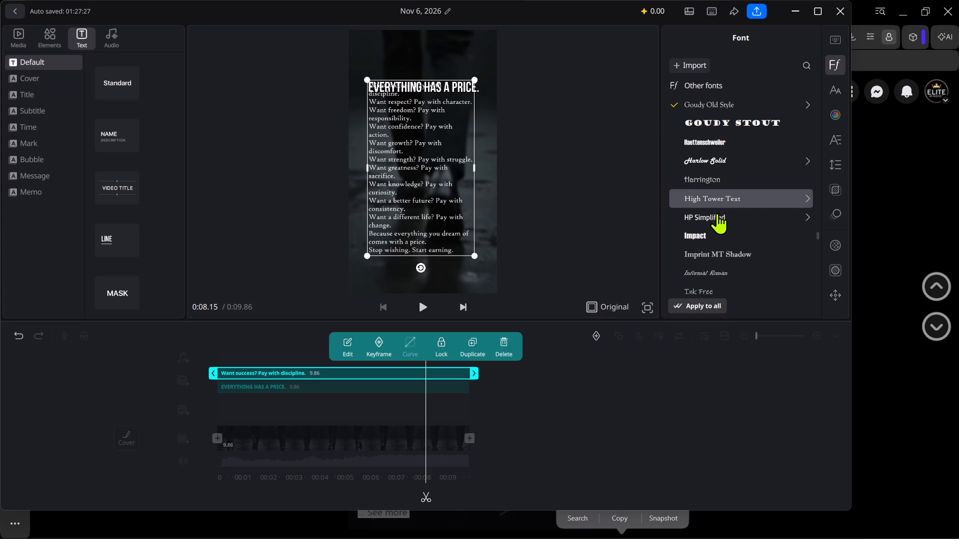
scroll(717, 214, "down", 1)
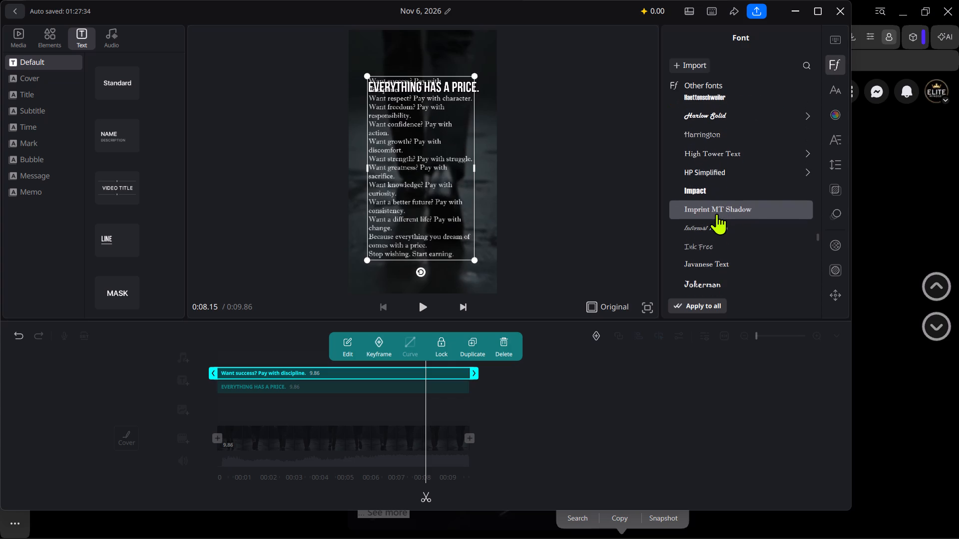
left_click(712, 174)
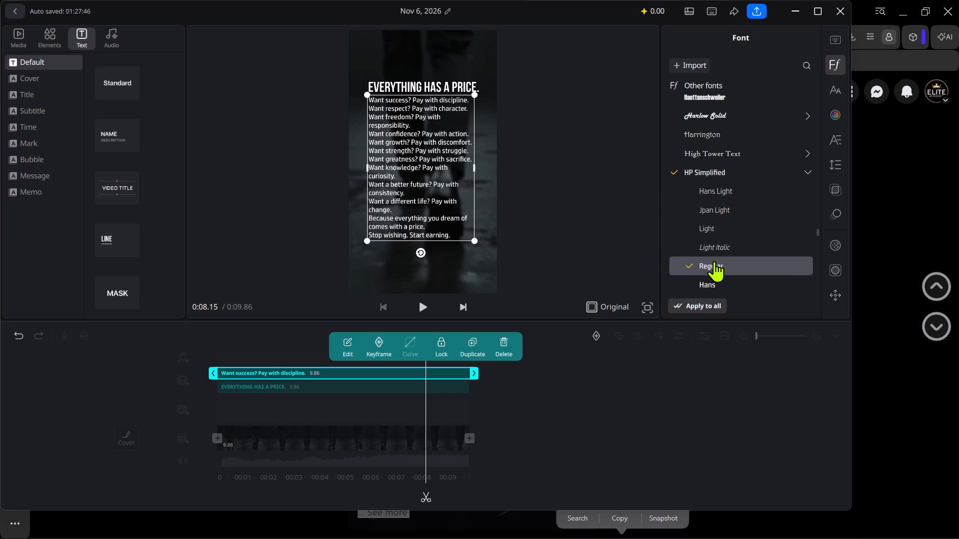
scroll(718, 258, "down", 2)
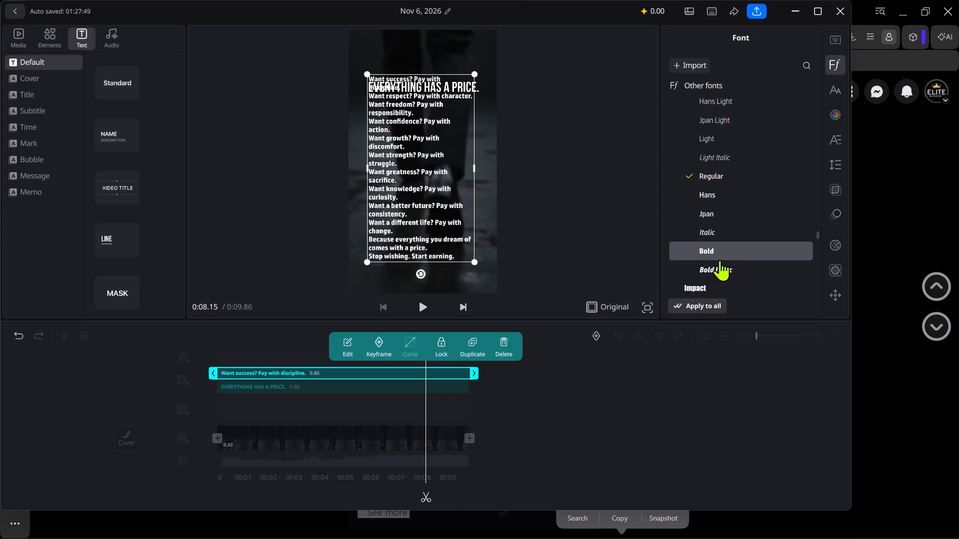
left_click(718, 104)
Move the quote block down so it sits centred below the "EVERYTHING HAS A PRICE." title without overlapping it, and deselect it.
left_click_drag(412, 174, 412, 180)
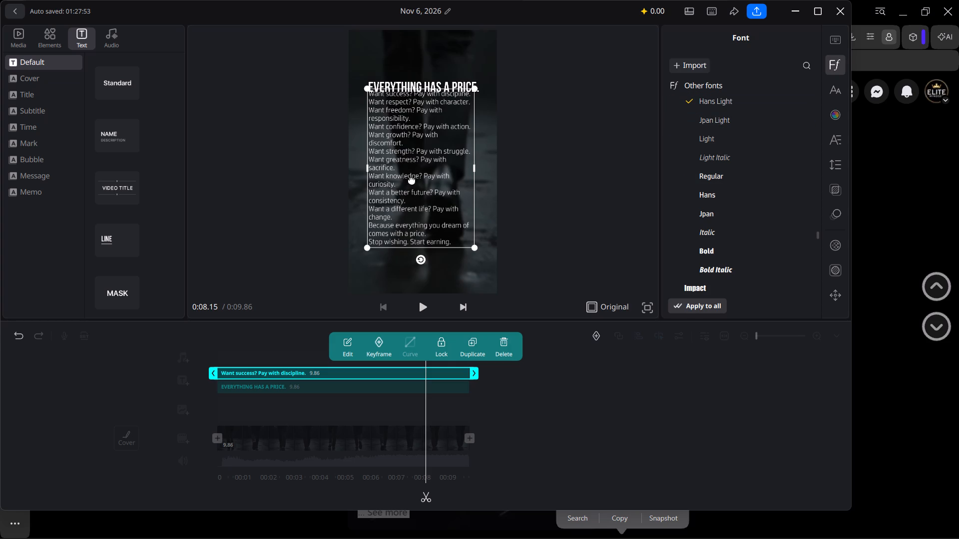
left_click_drag(412, 180, 414, 190)
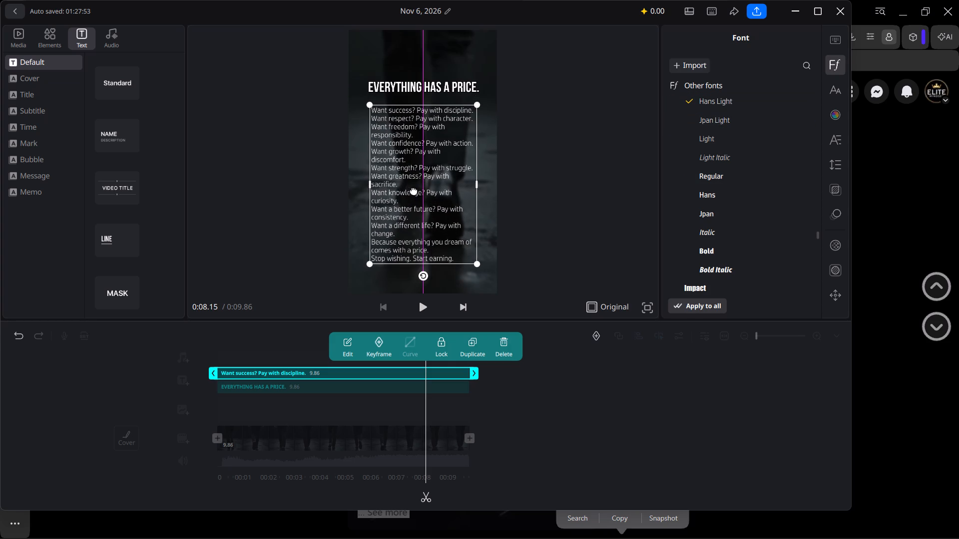
left_click_drag(414, 190, 416, 189)
left_click(418, 186)
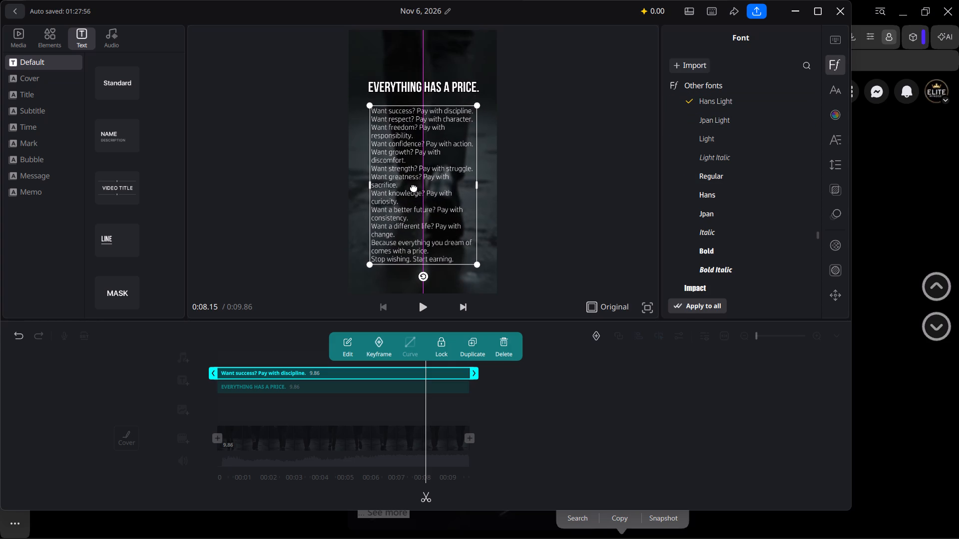
left_click(545, 162)
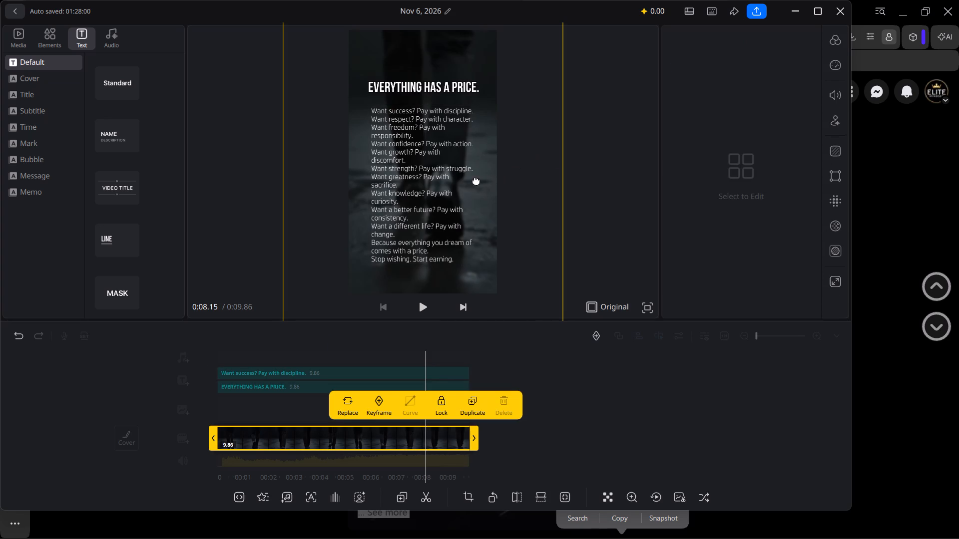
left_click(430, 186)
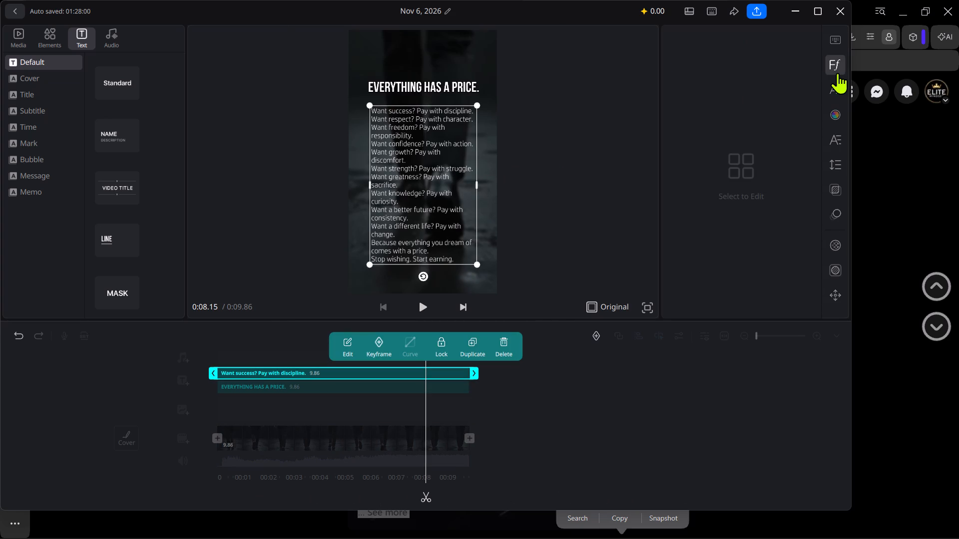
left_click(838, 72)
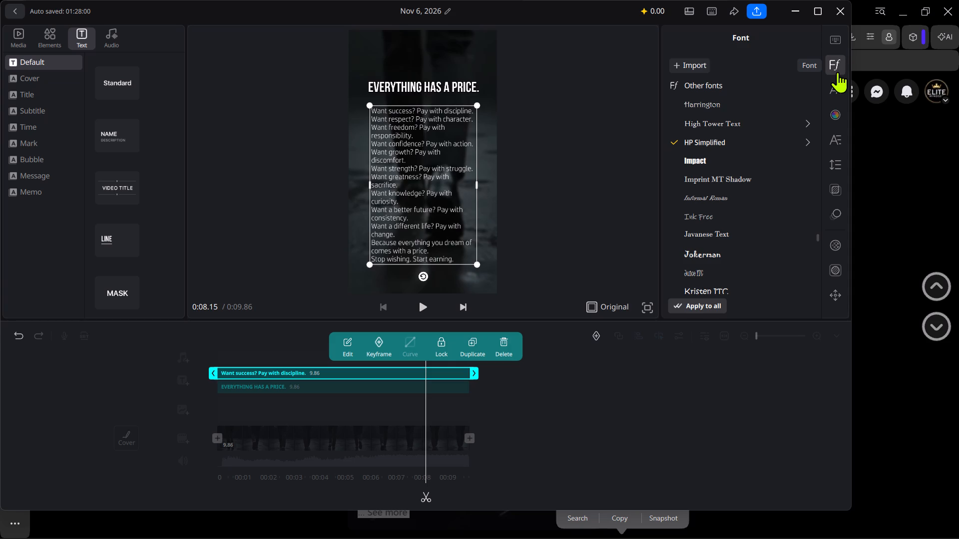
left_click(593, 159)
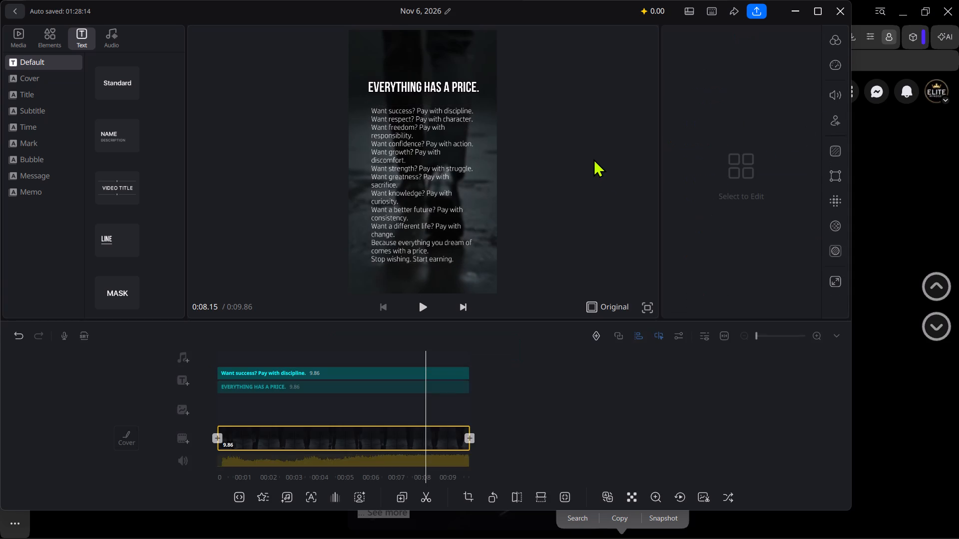
Add a black (000000) stroke of size 20 to the quote block, and deselect it.
left_click(412, 178)
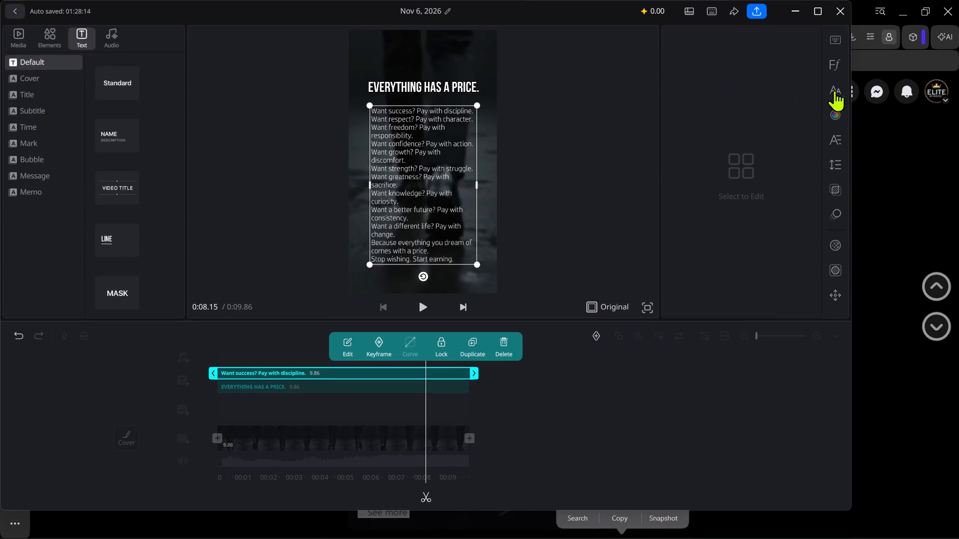
left_click(837, 113)
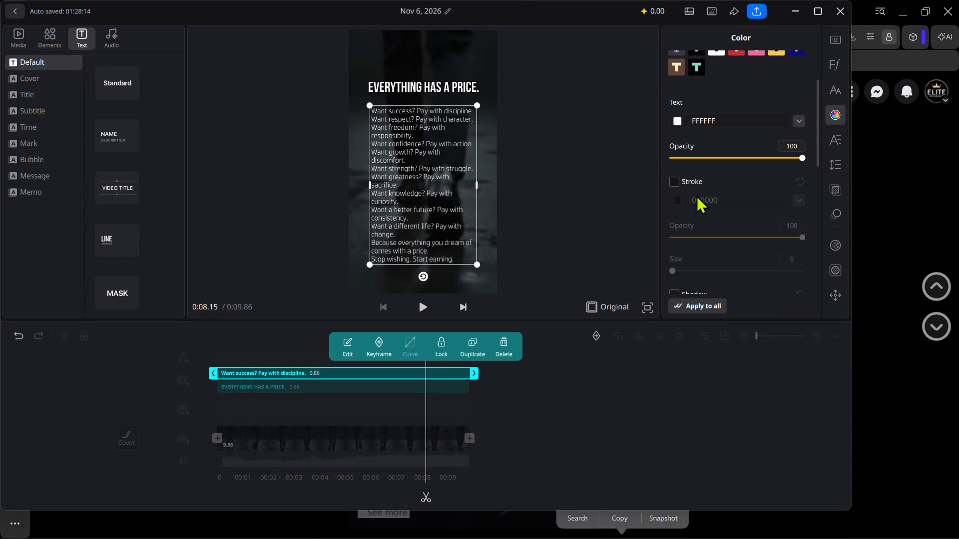
left_click(677, 177)
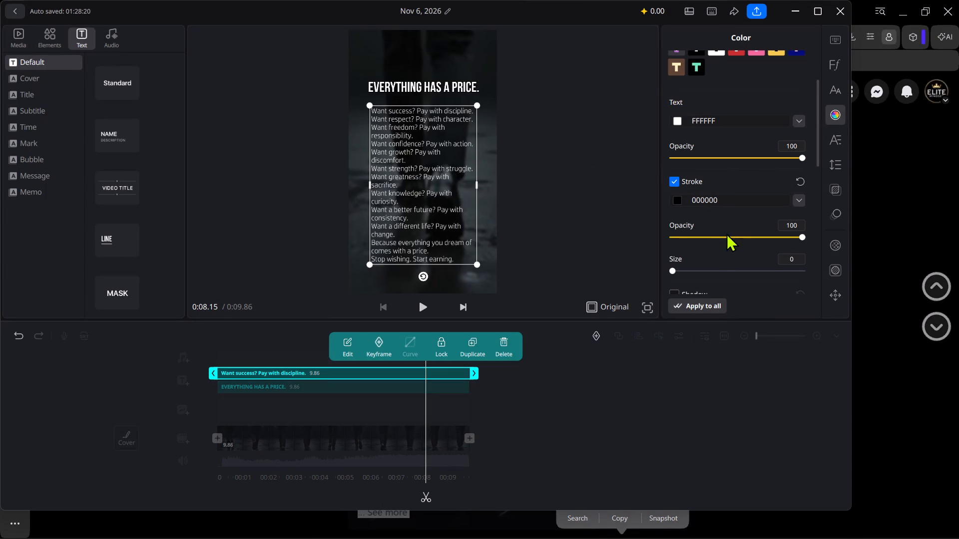
left_click(703, 271)
left_click(720, 269)
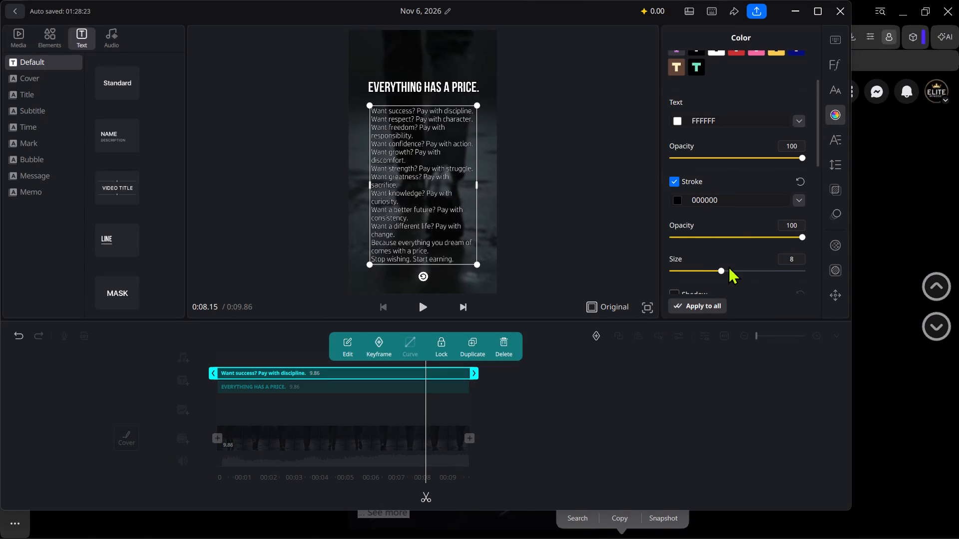
left_click_drag(722, 272, 829, 273)
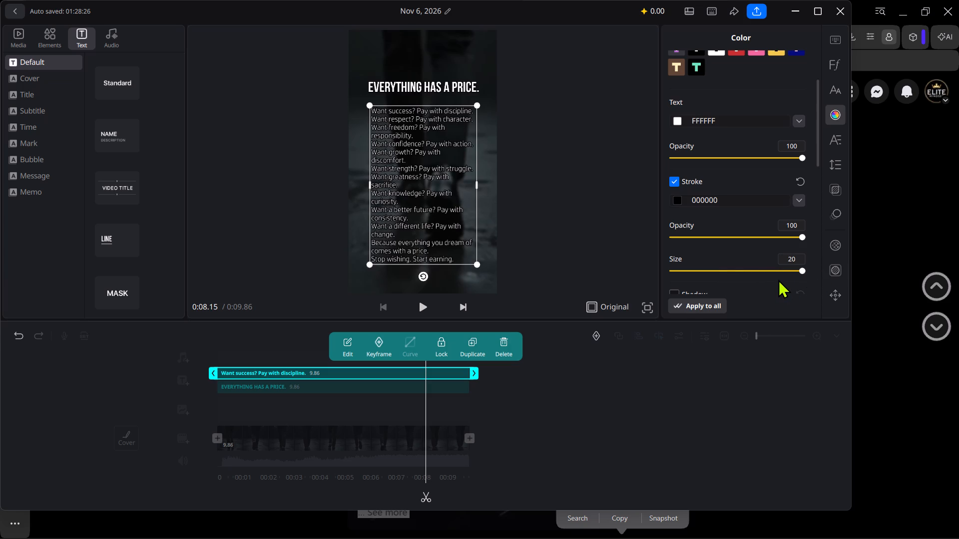
left_click(595, 233)
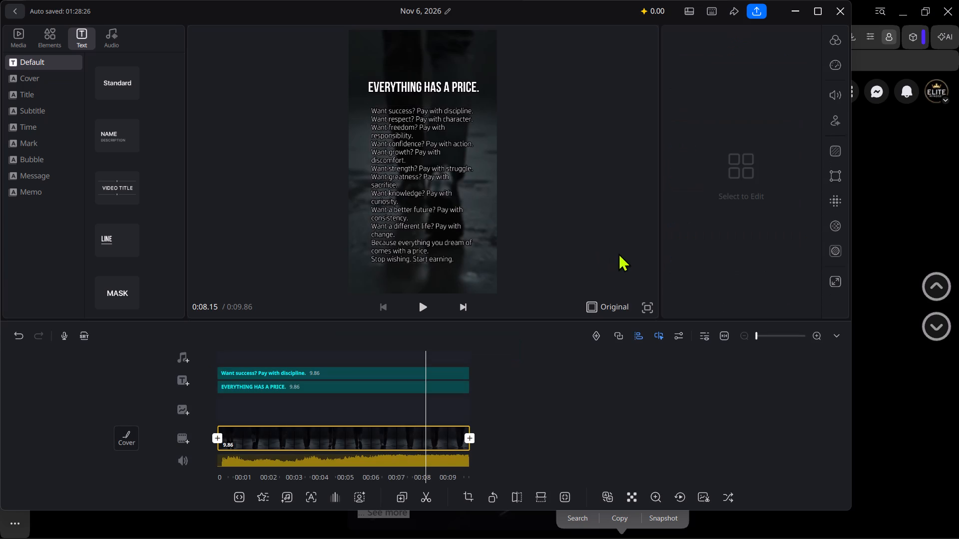
Preview the video in full screen to check the quote block's stroke.
left_click(643, 308)
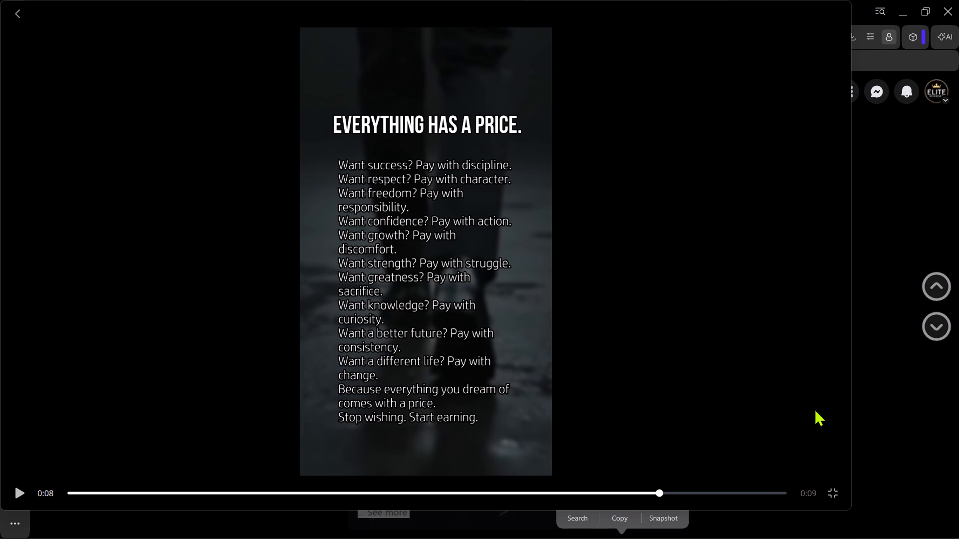
Leave the full-screen preview and switch to Opera to examine the text layout of CEO Mindset's "Nothing is Free" reel on Facebook.
left_click(834, 492)
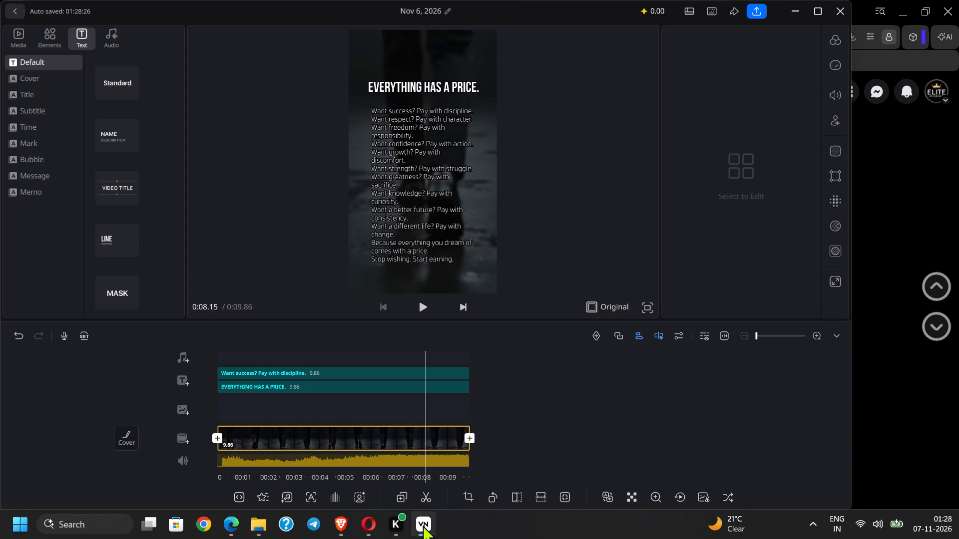
left_click(365, 527)
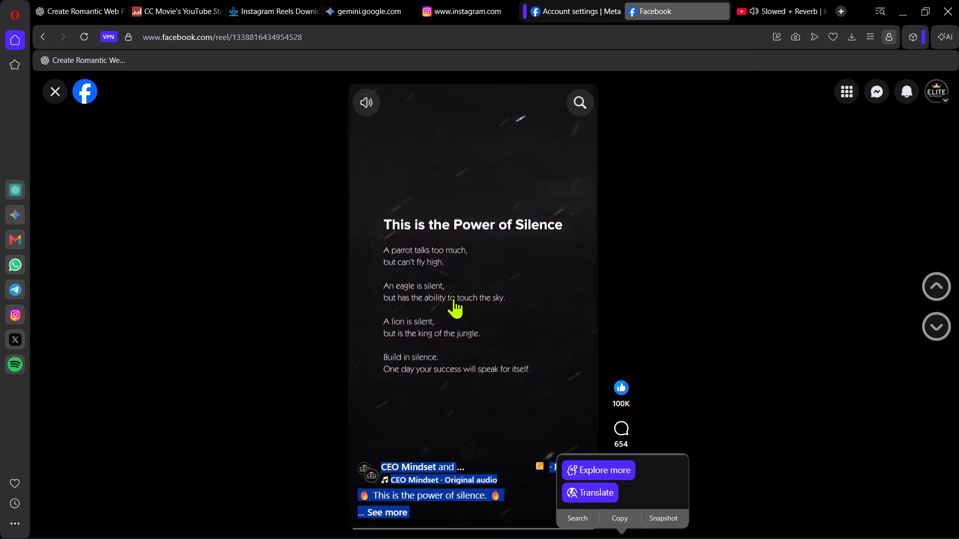
scroll(454, 297, "up", 4)
left_click(533, 296)
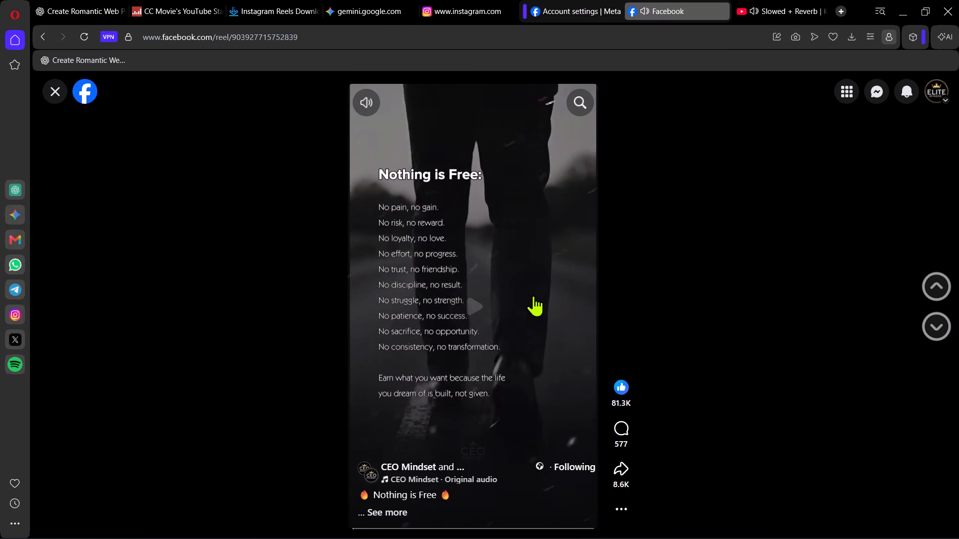
left_click(533, 295)
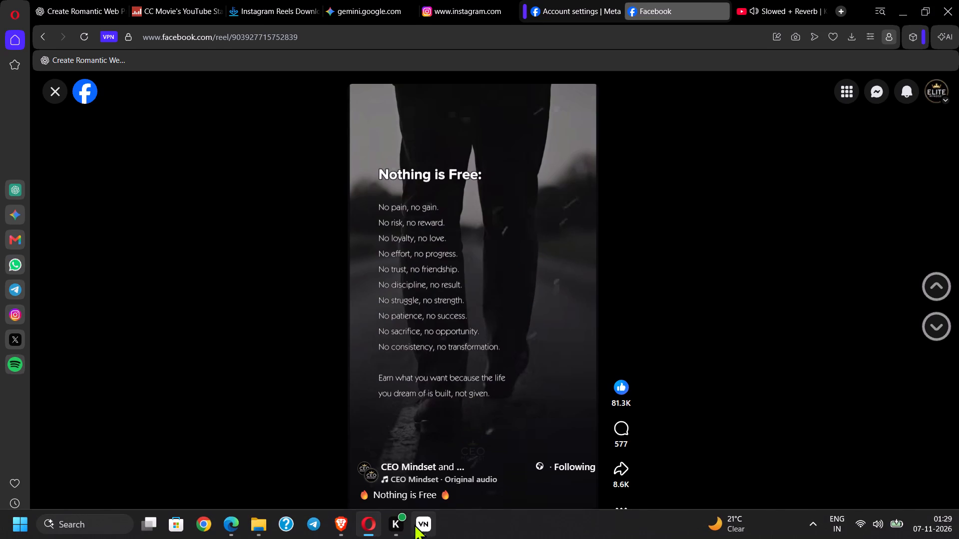
Switch back to VN and scale the quote block down proportionally so its text is smaller than the "EVERYTHING HAS A PRICE." title.
left_click(423, 522)
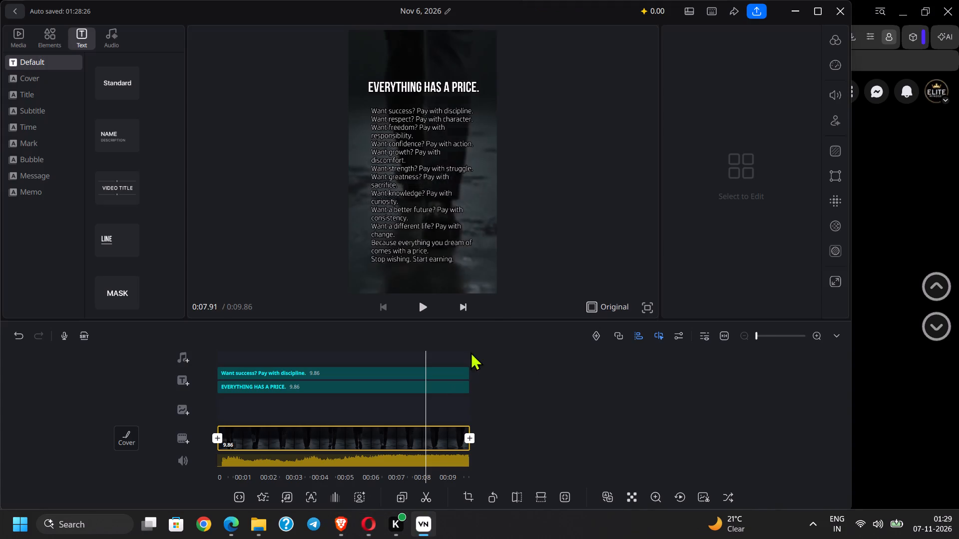
left_click(385, 224)
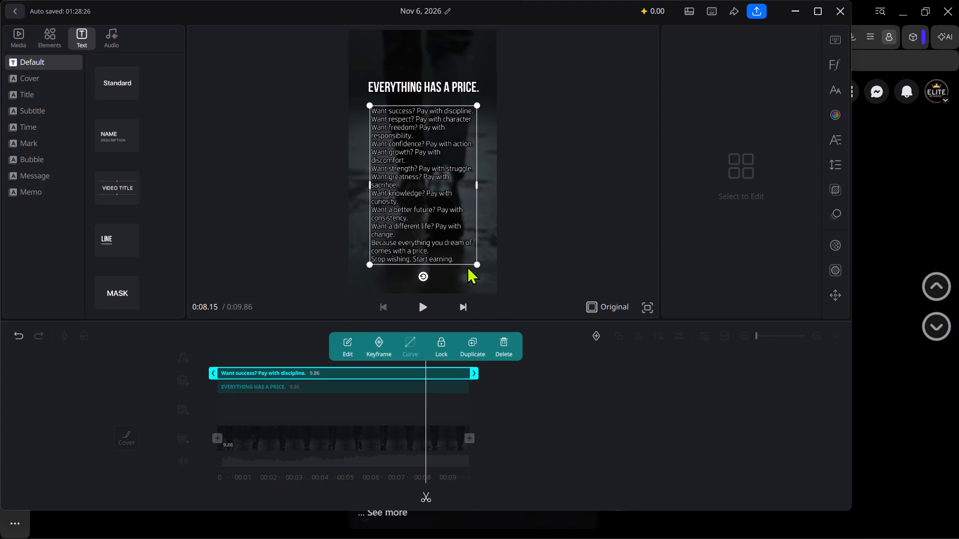
left_click(476, 261)
left_click_drag(479, 265, 470, 261)
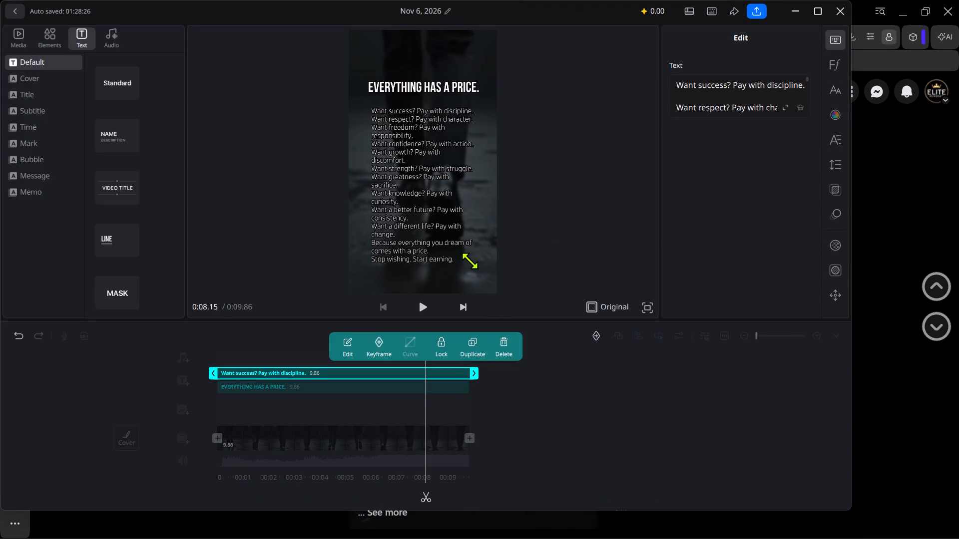
left_click_drag(470, 261, 456, 241)
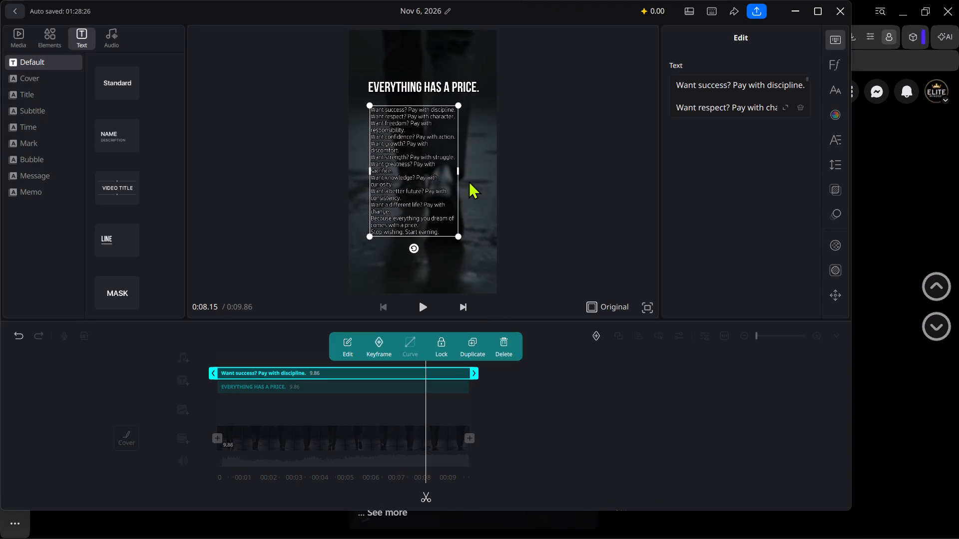
Widen the quote block's text box so that more of the quote sentences fit on a single line.
left_click_drag(464, 172, 473, 174)
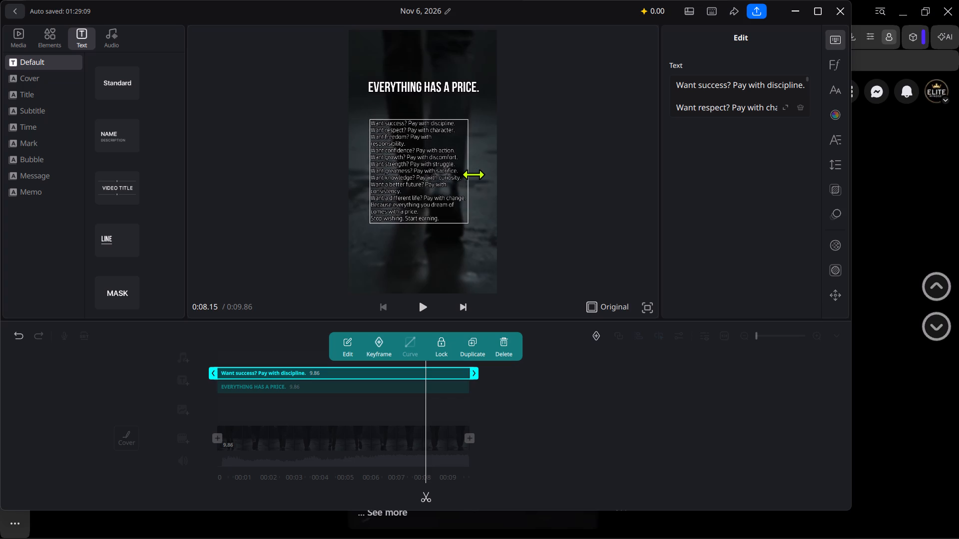
Widen the quote block to fit "Want freedom? Pay with responsibility." on one line, enlarge it, and recentre it below the title.
left_click_drag(473, 174, 479, 174)
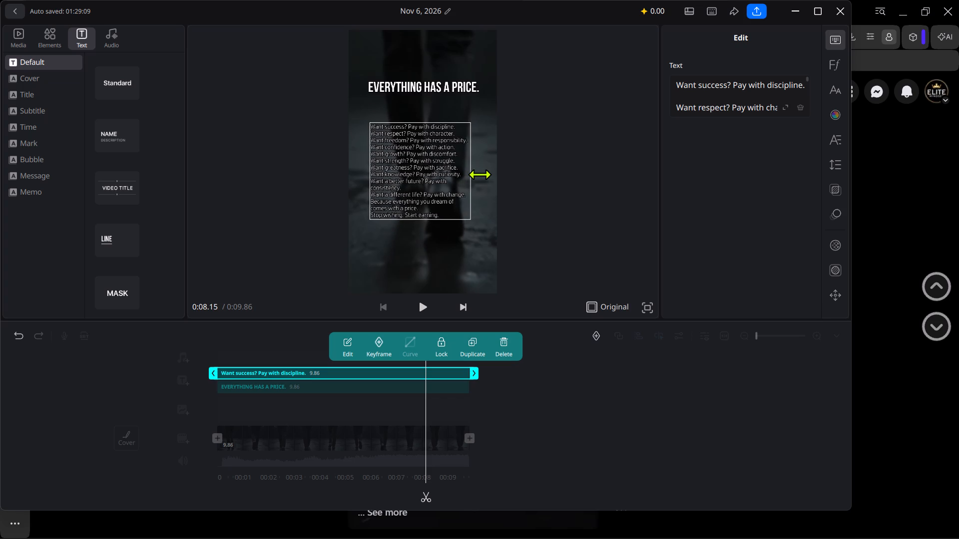
left_click_drag(479, 174, 474, 176)
left_click_drag(474, 176, 478, 180)
left_click_drag(472, 218, 473, 222)
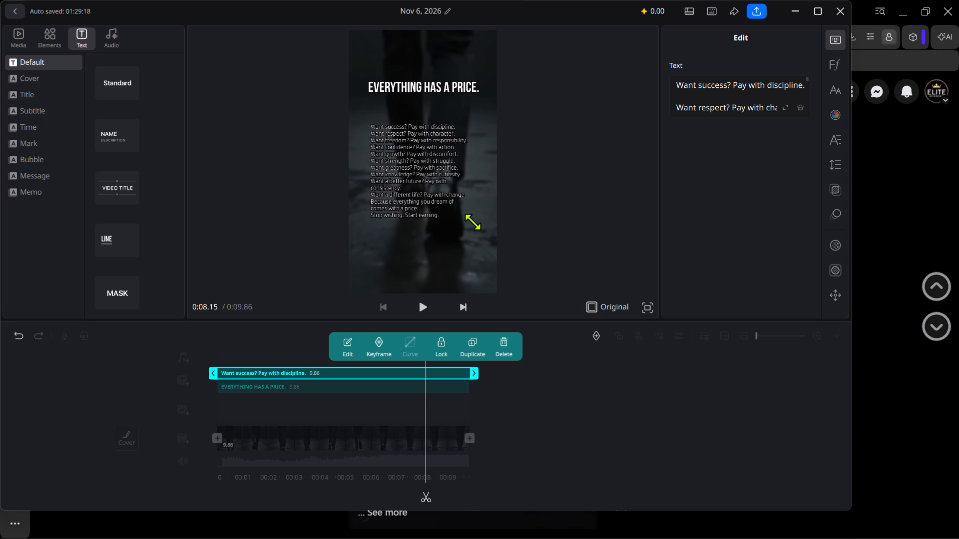
left_click_drag(473, 222, 486, 242)
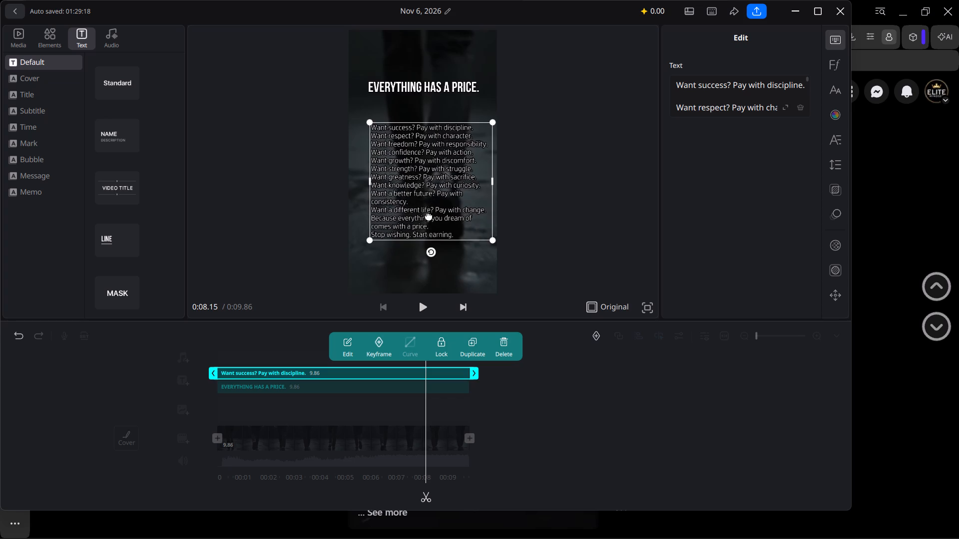
left_click_drag(429, 215, 419, 210)
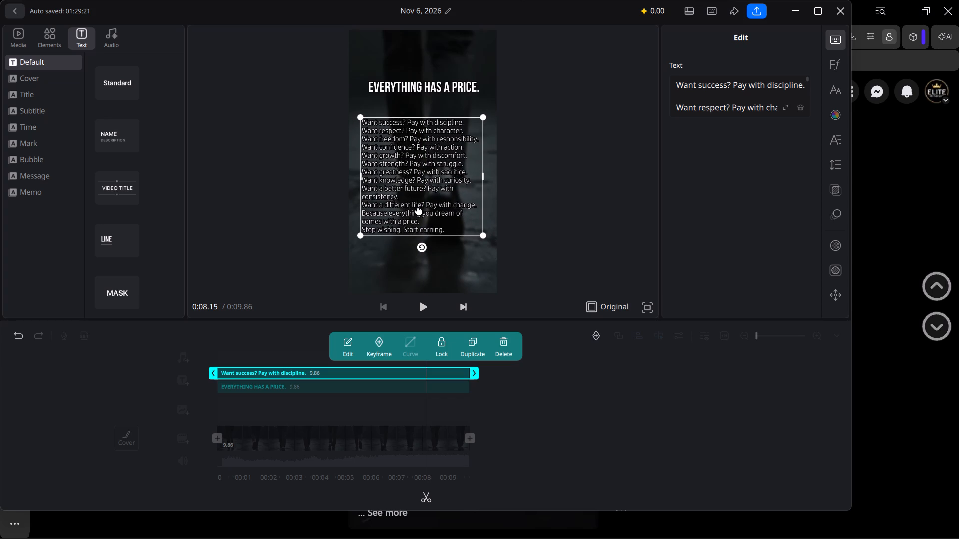
left_click_drag(419, 210, 420, 210)
Narrow the quote block to about the title's width, align its left edge beneath the title, and deselect it.
left_click_drag(479, 175, 457, 185)
left_click_drag(429, 199, 430, 212)
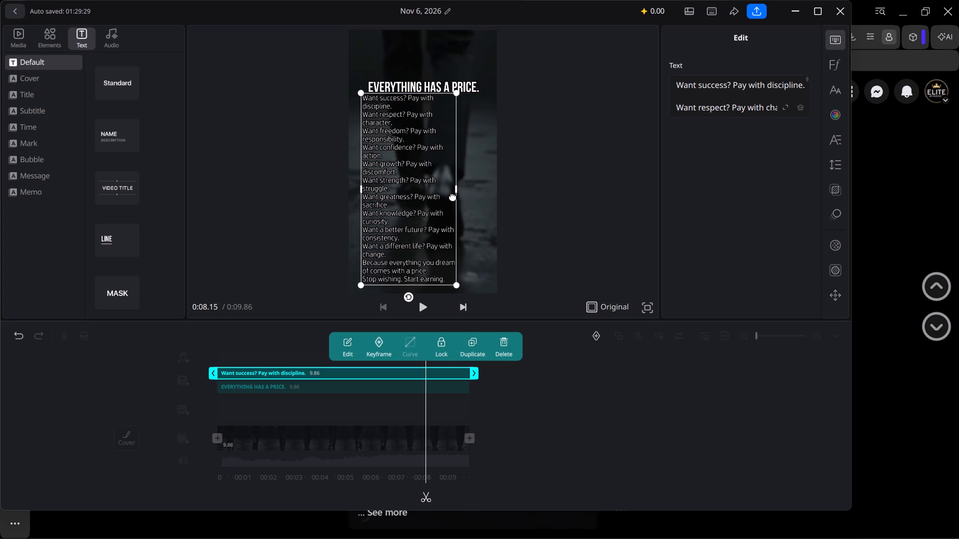
left_click_drag(457, 191, 463, 192)
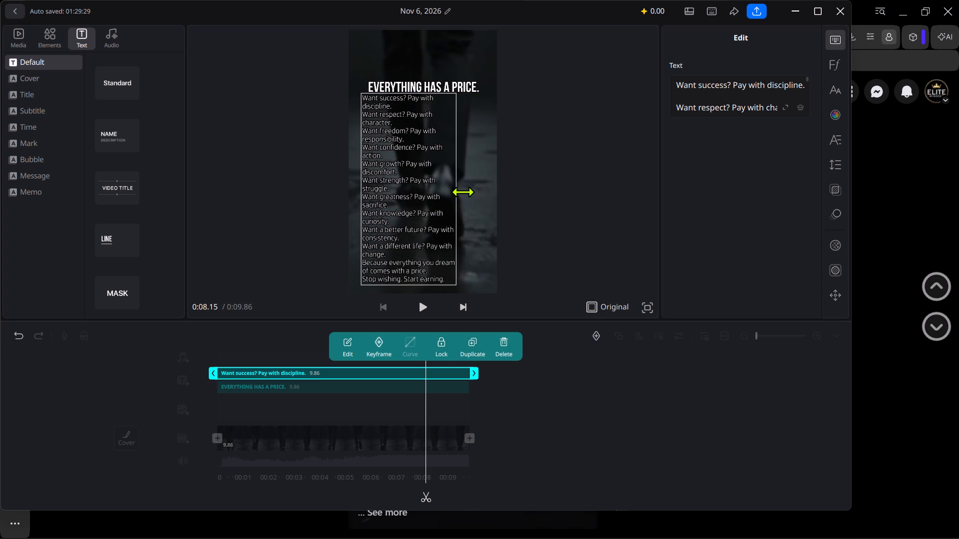
left_click_drag(463, 192, 469, 192)
left_click_drag(434, 214, 435, 214)
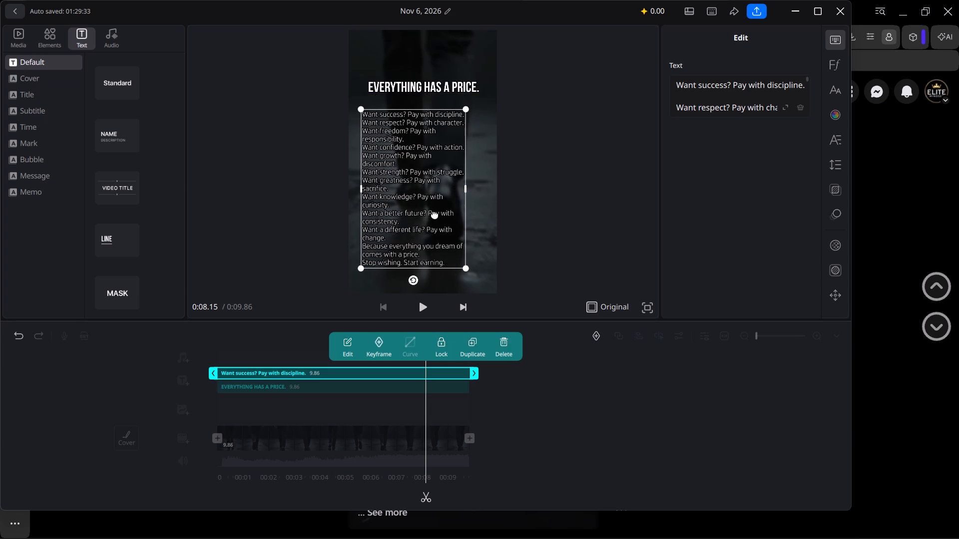
left_click_drag(435, 214, 442, 211)
left_click(535, 198)
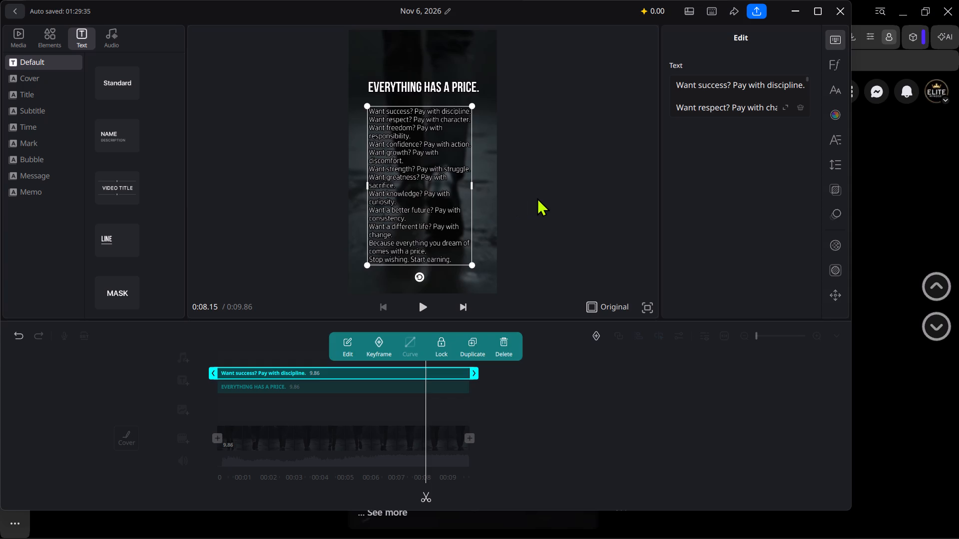
left_click(404, 231)
left_click(405, 231)
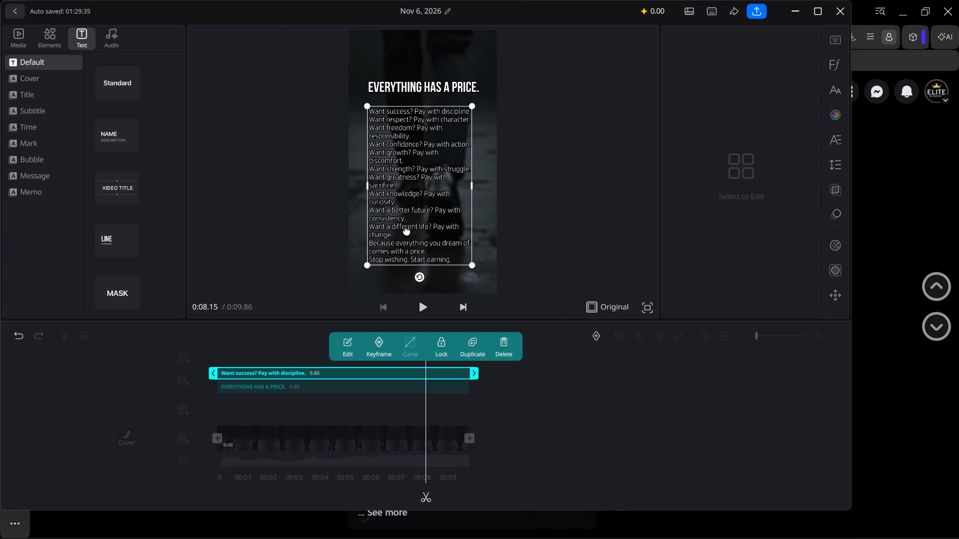
left_click(540, 203)
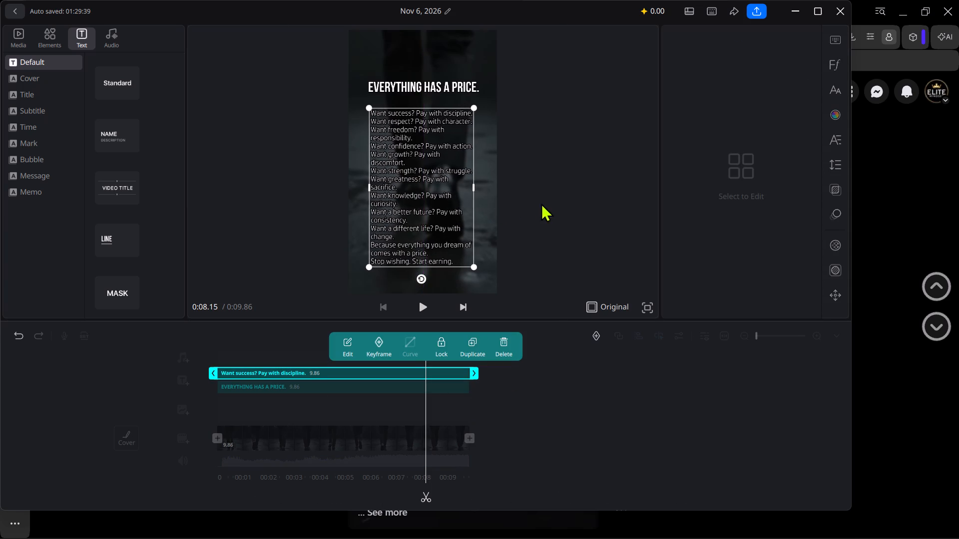
left_click(593, 173)
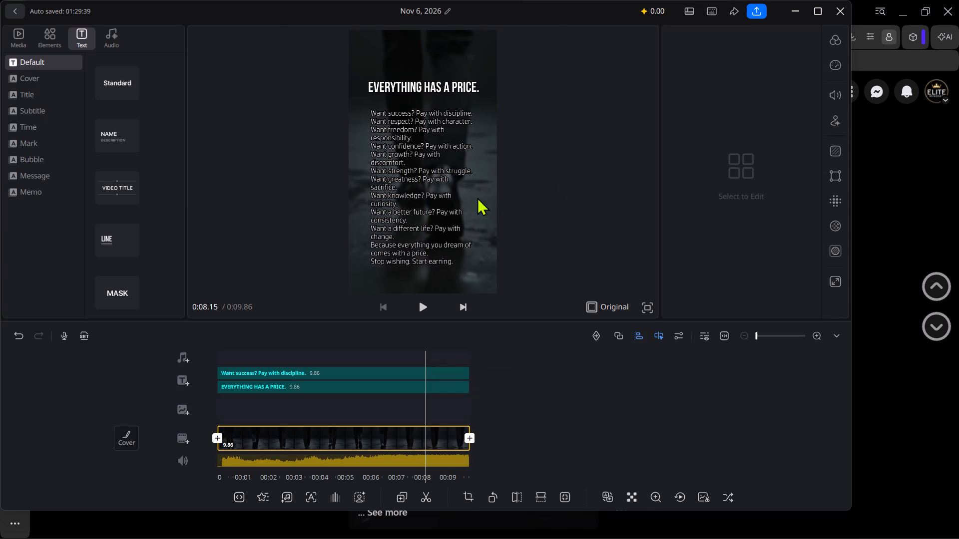
Select the quote block and browse the other fonts list for a fitting typeface, previewing candidates on the text.
left_click(450, 194)
left_click(828, 66)
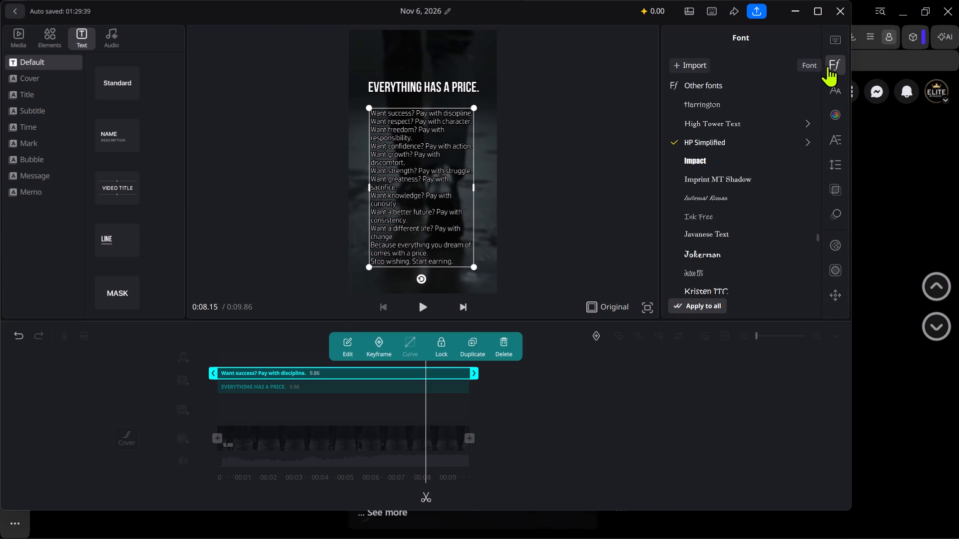
left_click(833, 34)
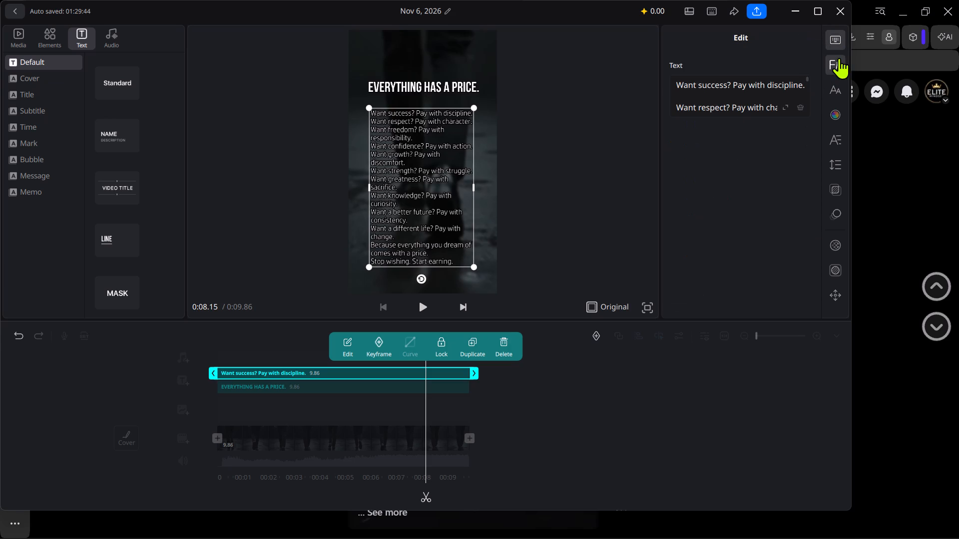
left_click(839, 58)
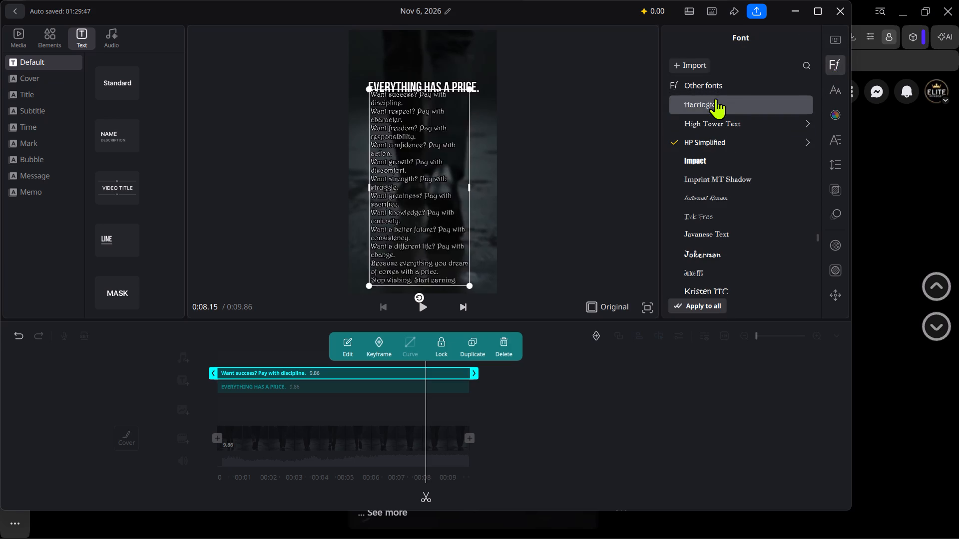
scroll(716, 98, "up", 15)
scroll(715, 115, "up", 6)
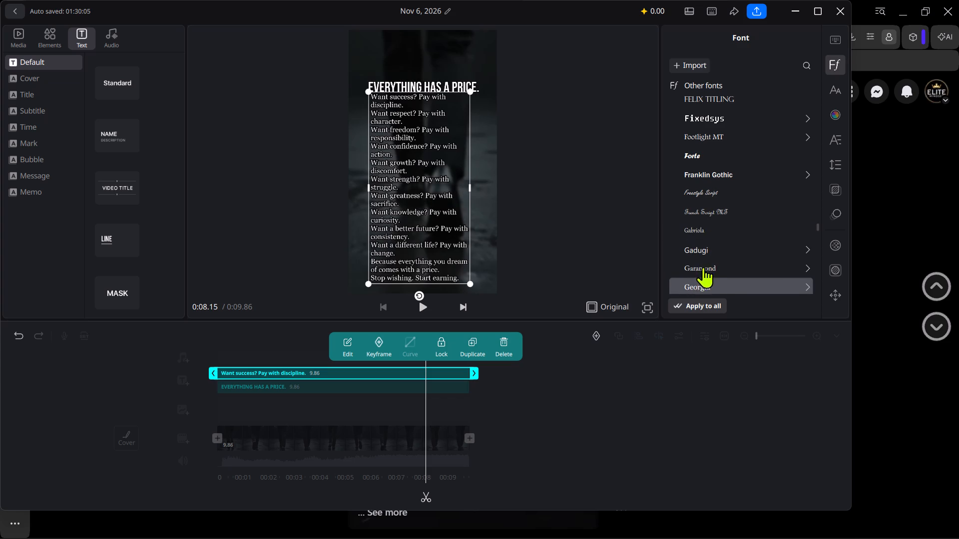
scroll(713, 207, "down", 1)
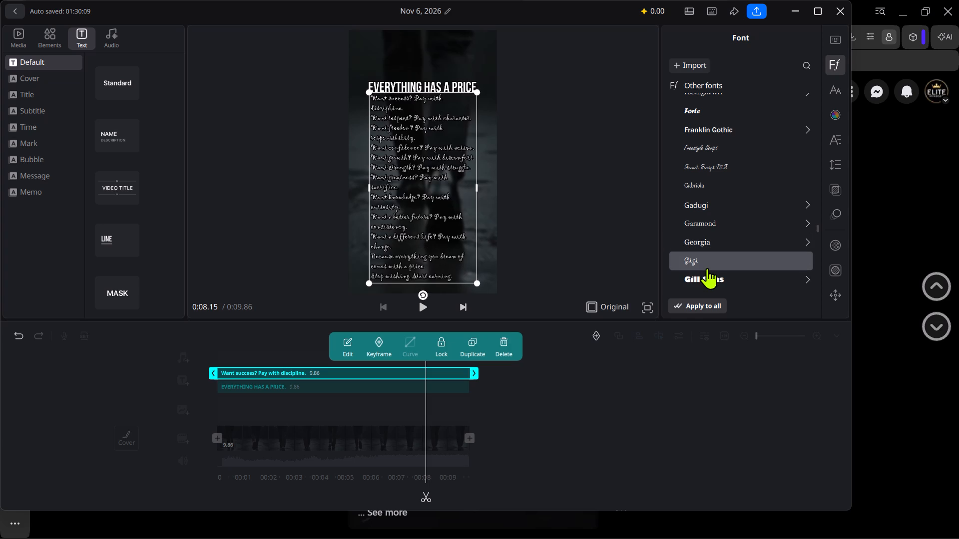
Examine the other fonts from Gigi past Juice ITC, previewing candidate typefaces on the quote block.
scroll(707, 268, "down", 2)
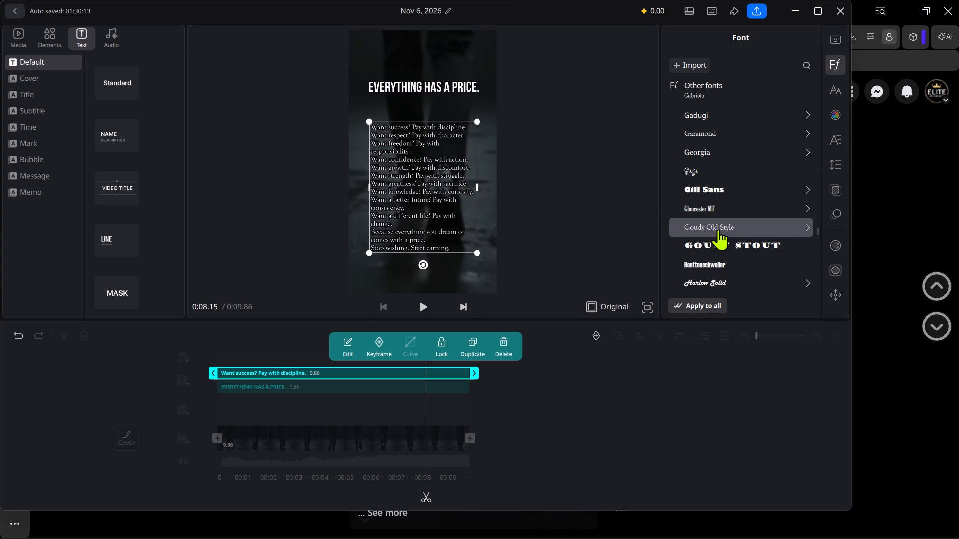
scroll(718, 229, "down", 6)
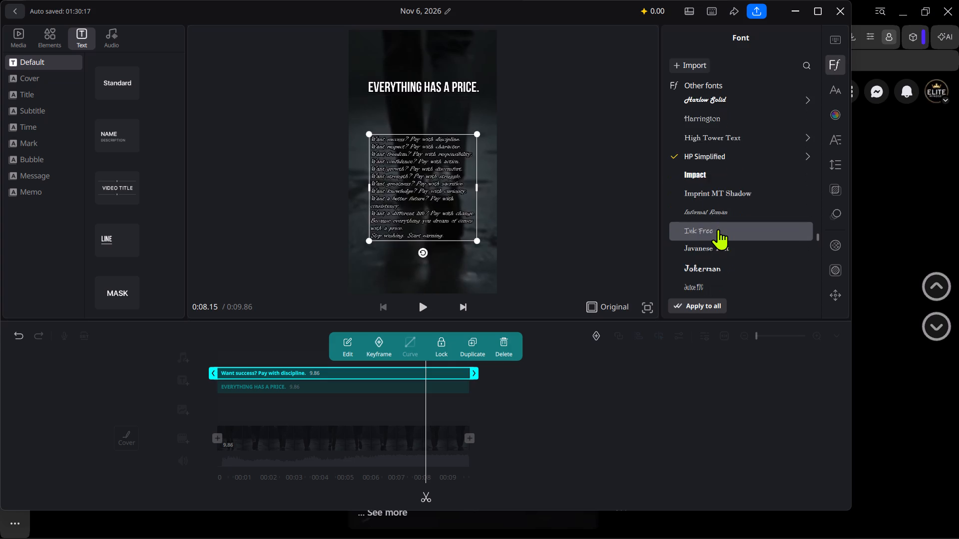
scroll(718, 229, "down", 1)
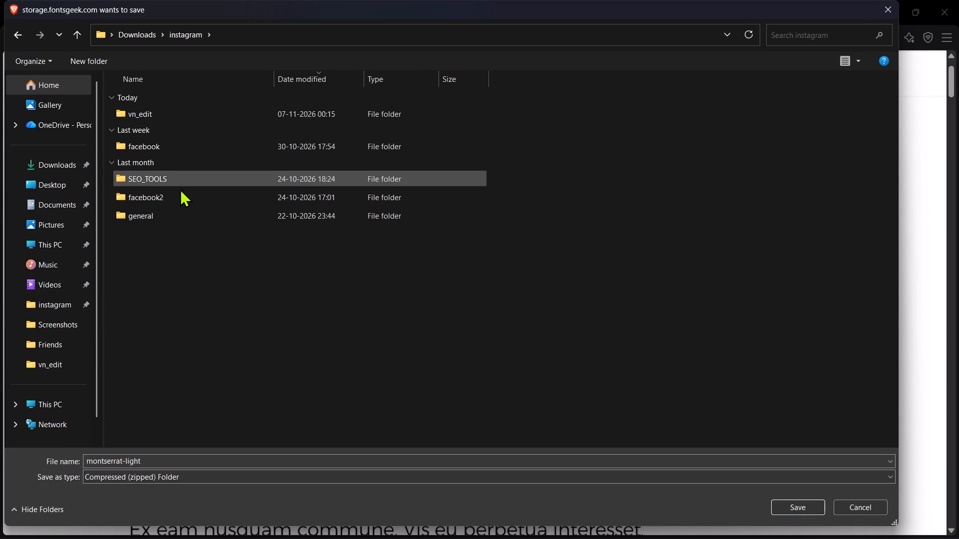
Save the montserrat-light ZIP in the instagram folder under Downloads and minimize the browser.
left_click(791, 506)
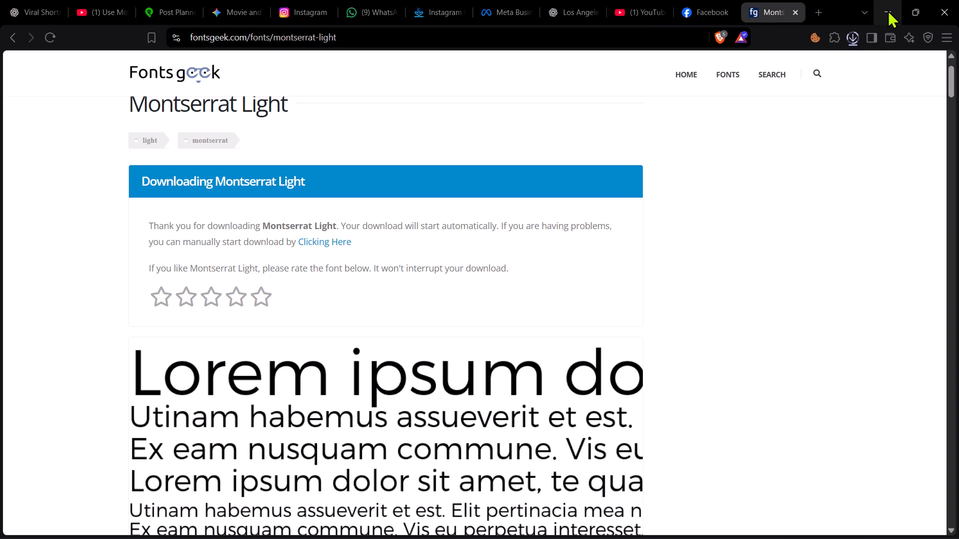
left_click(881, 1)
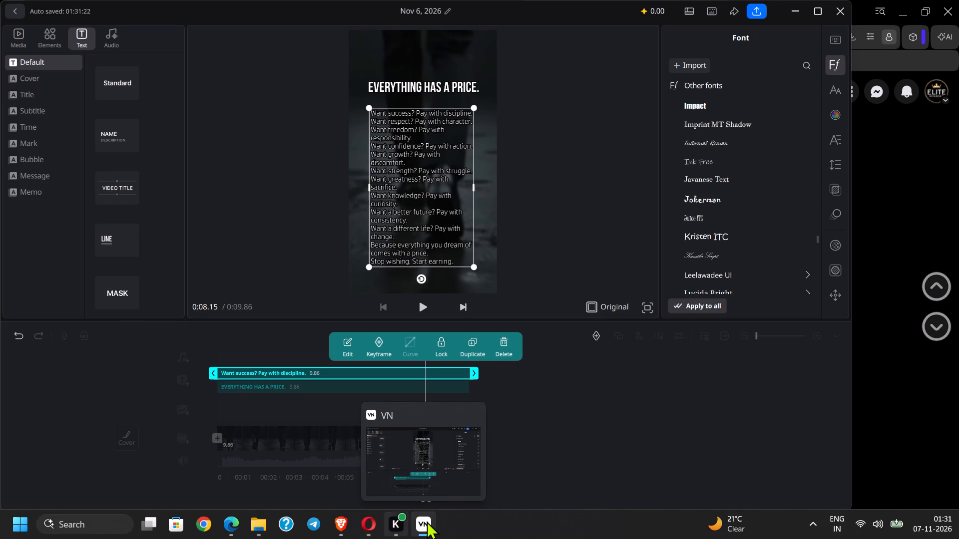
In VN, open the font import, accept the import tips with Do not show again, and check the instagram folder for the font.
left_click(696, 68)
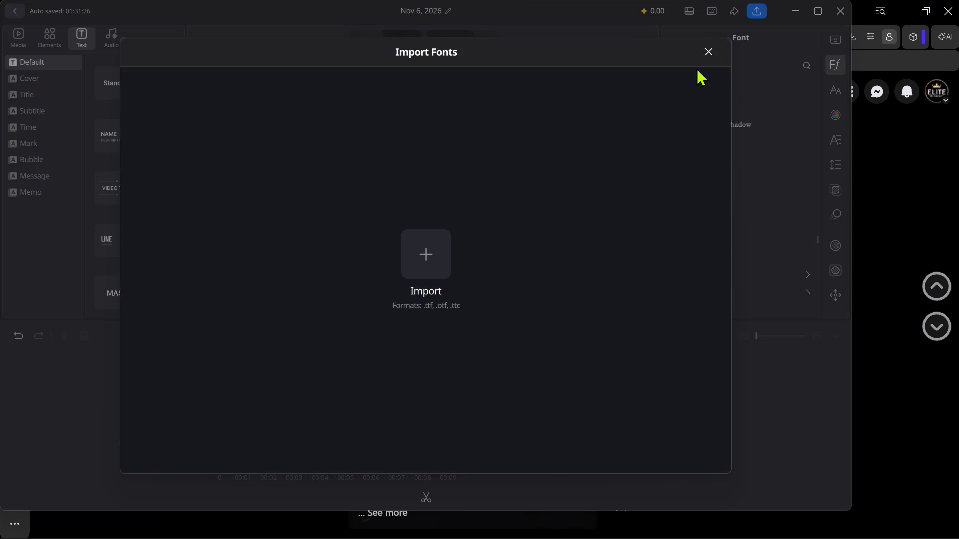
left_click(428, 263)
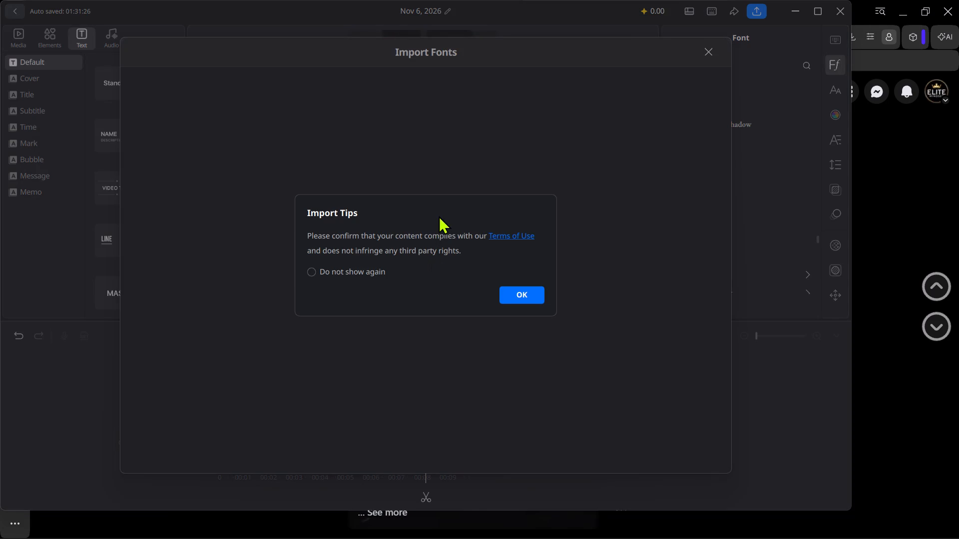
left_click(366, 274)
left_click(529, 295)
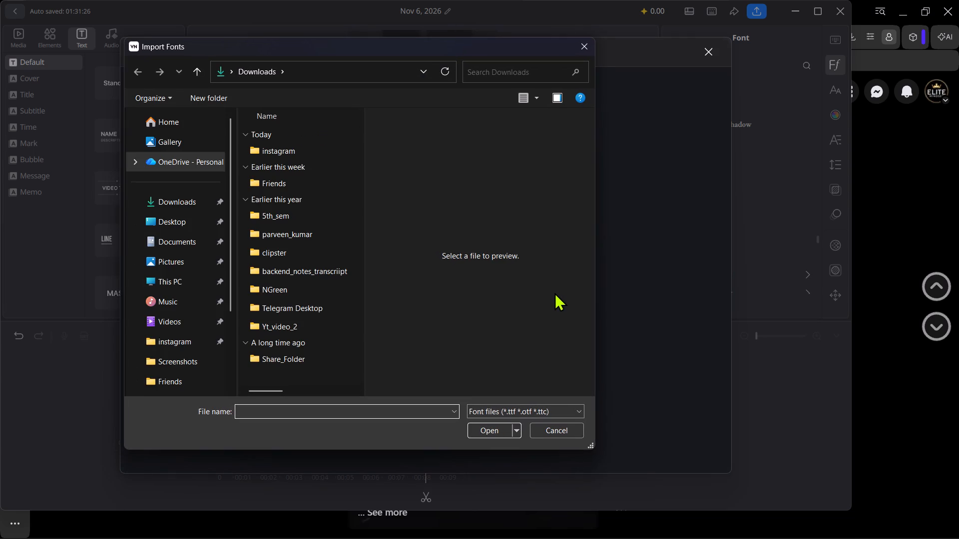
double_click(282, 150)
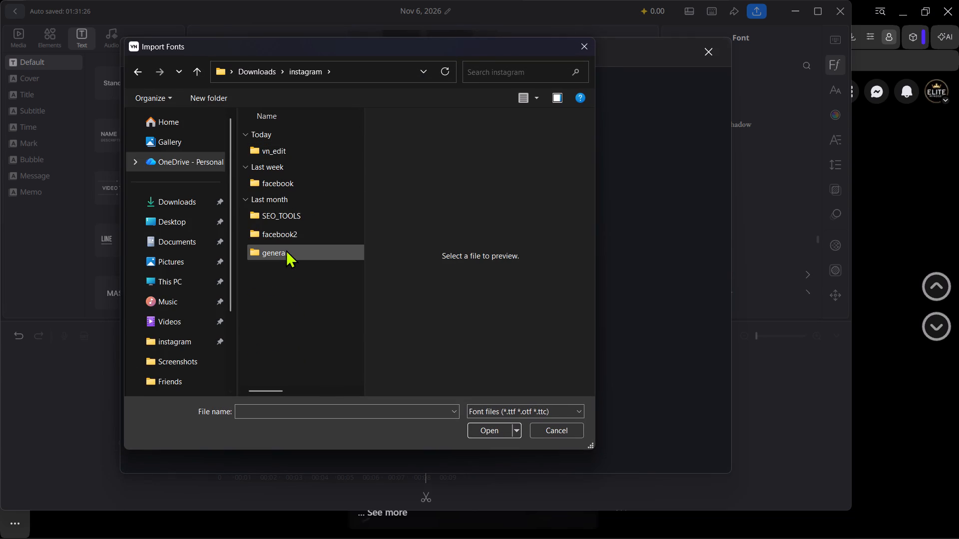
left_click_drag(579, 44, 584, 42)
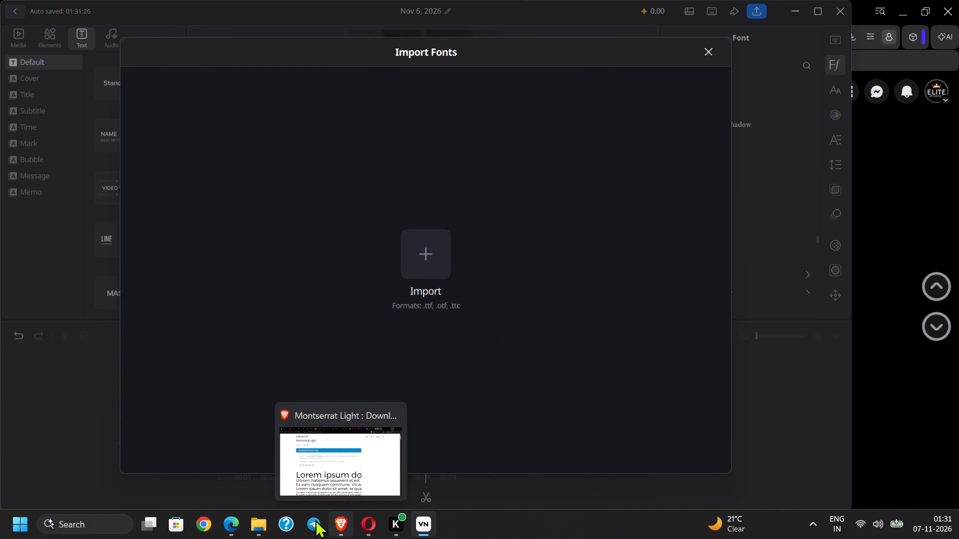
In File Explorer, create a folder named font inside Downloads > instagram.
left_click(263, 520)
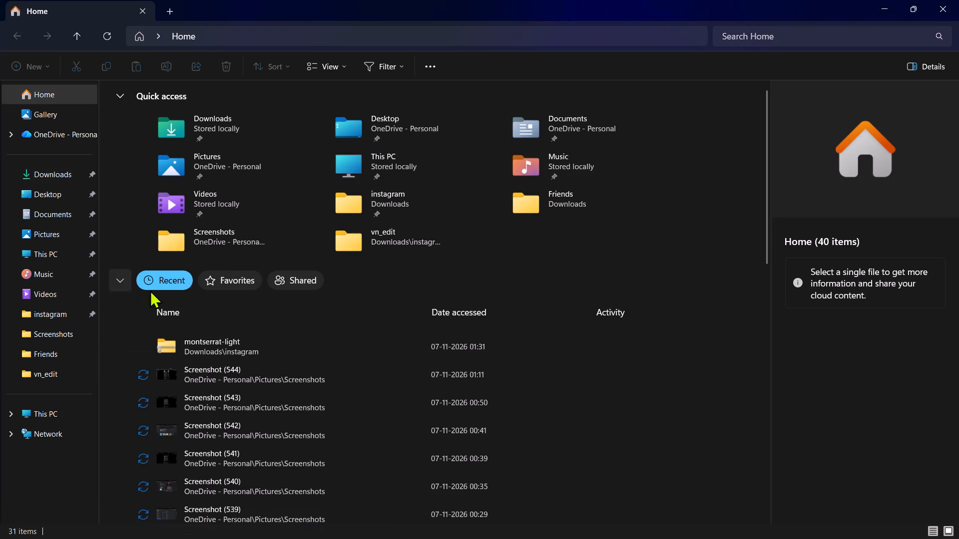
left_click(68, 171)
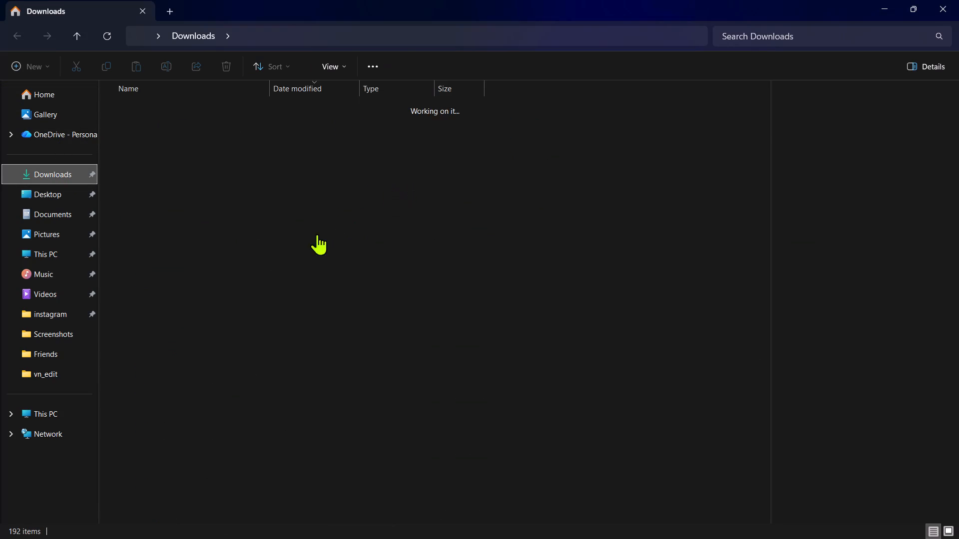
double_click(156, 219)
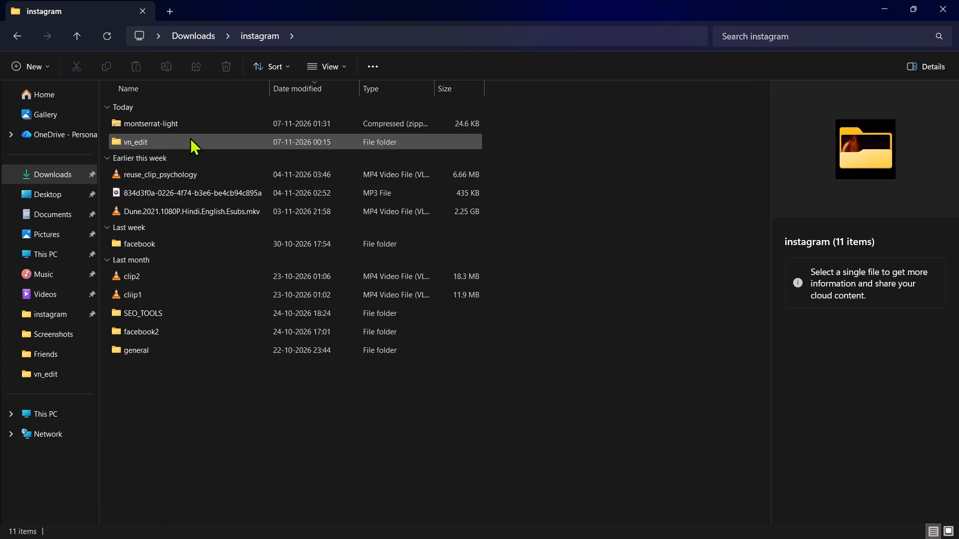
left_click(197, 121)
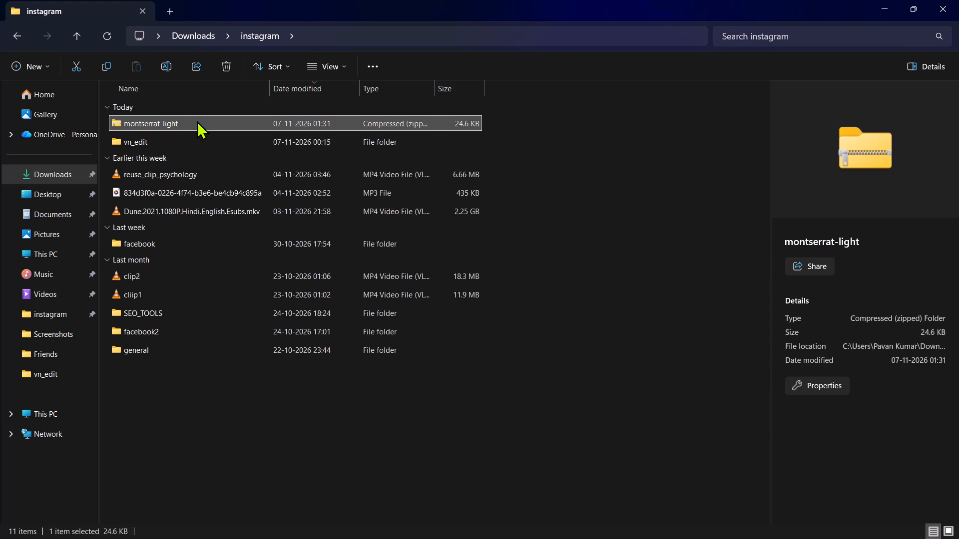
key("ctrl+x")
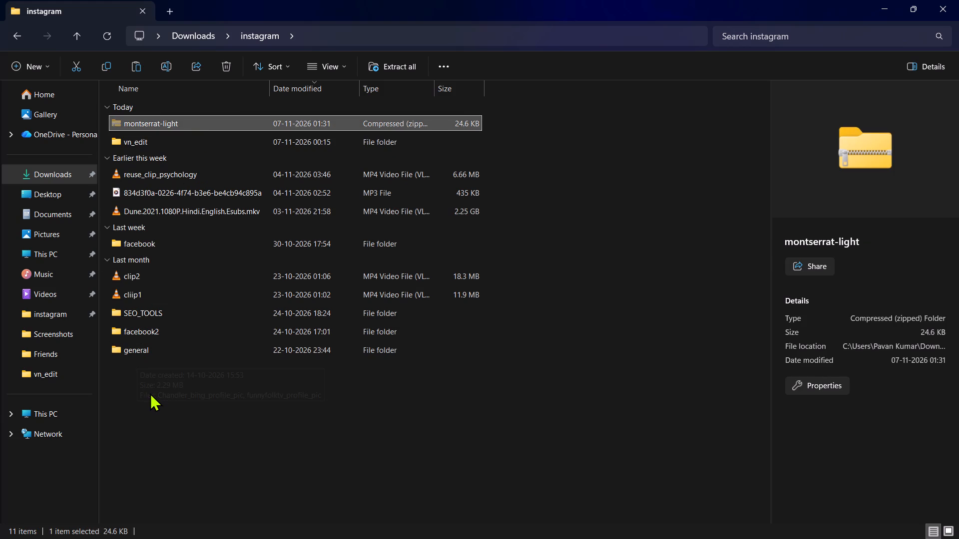
left_click(150, 393)
right_click(150, 393)
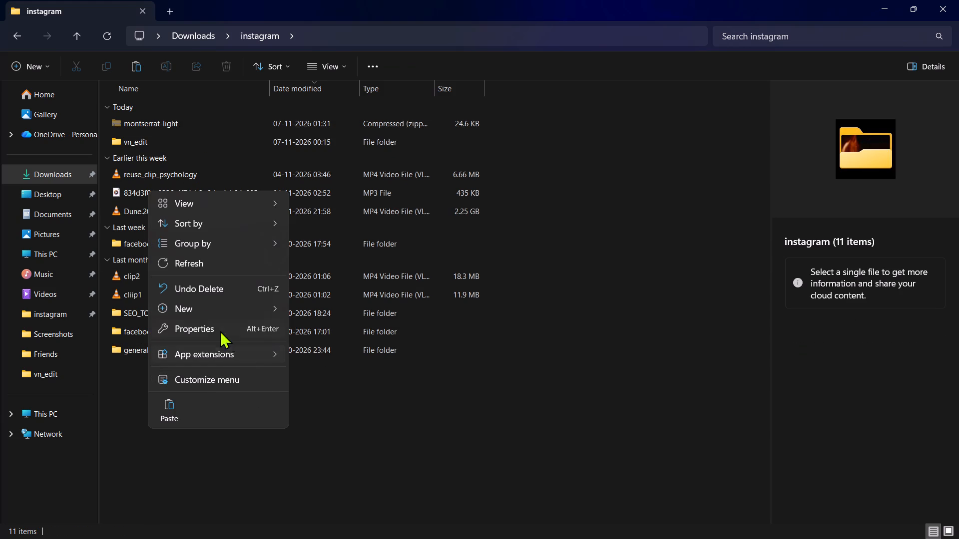
left_click(191, 301)
left_click(348, 313)
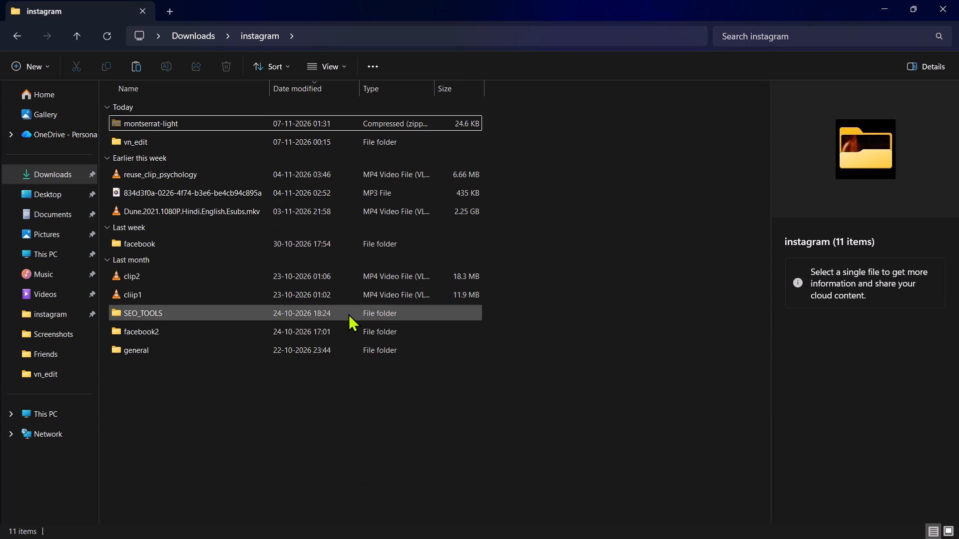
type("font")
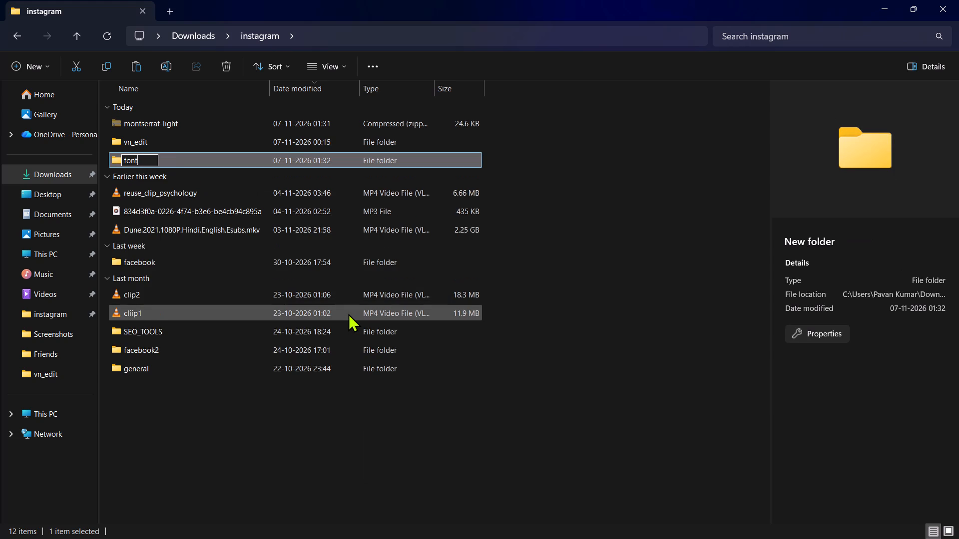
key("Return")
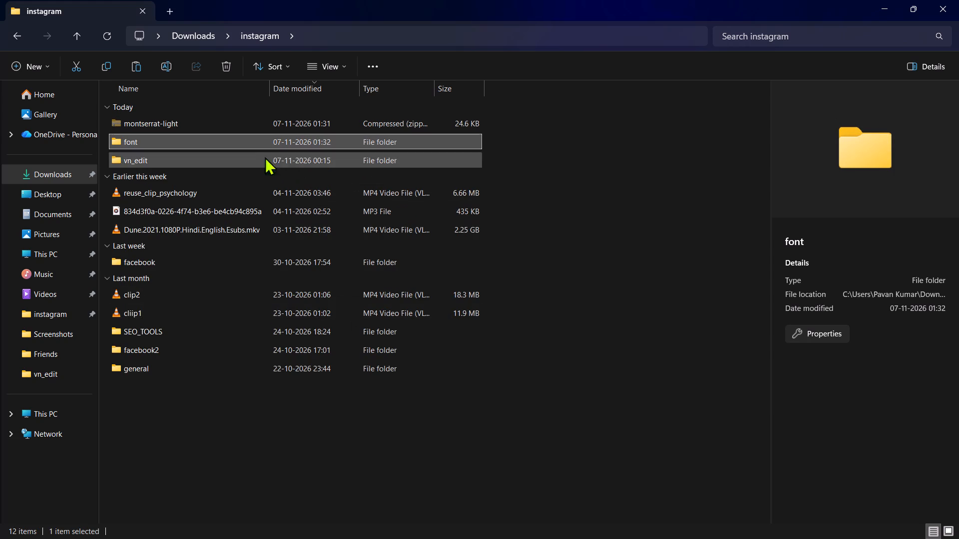
Move the montserrat-light ZIP from the instagram folder into the font folder.
left_click(214, 121)
key("ctrl+x")
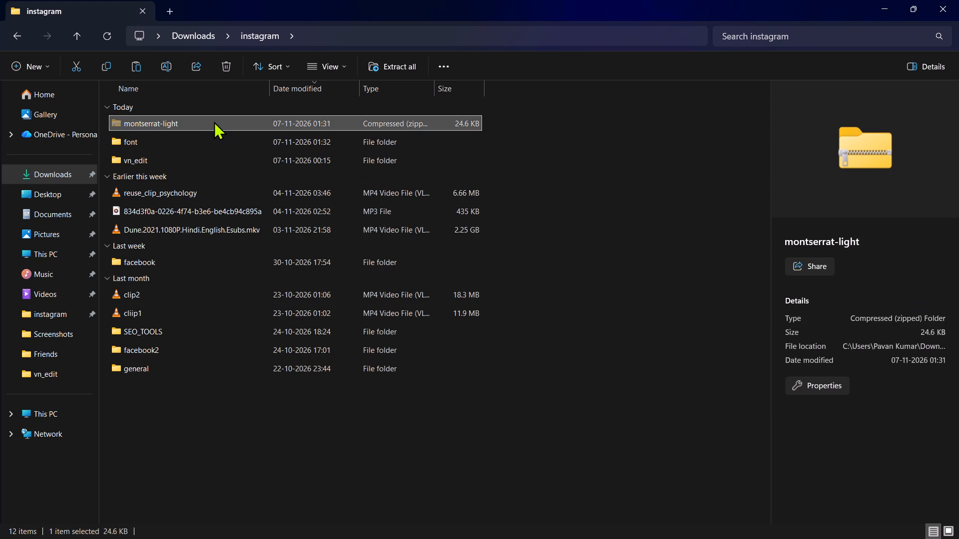
double_click(198, 145)
left_click(308, 229)
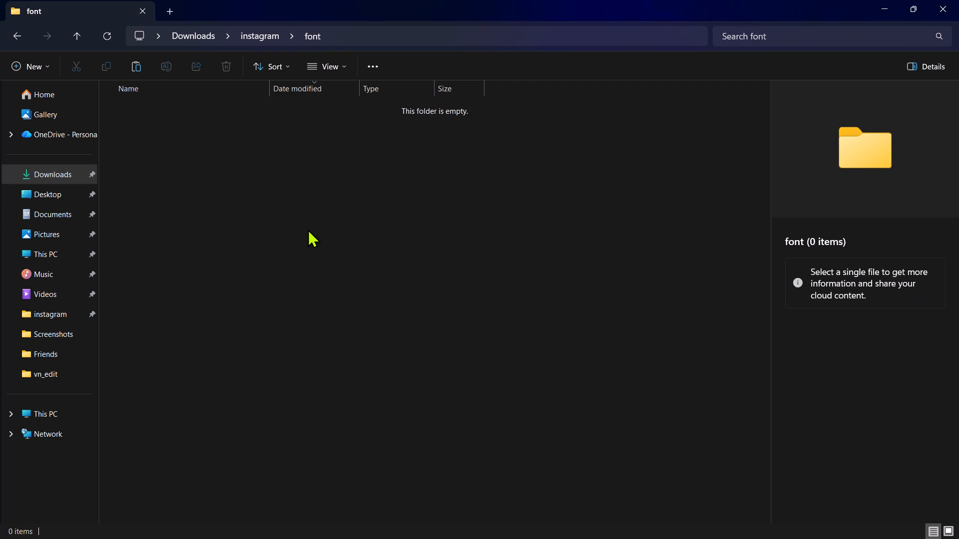
key("ctrl+v")
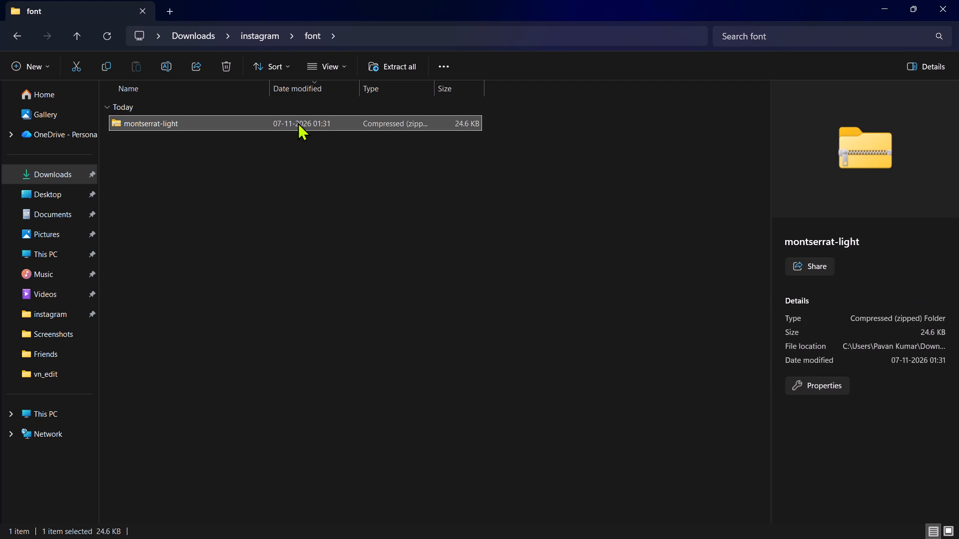
Extract the montserrat-light ZIP within the font folder and close the File Explorer windows.
left_click(368, 123)
left_click(392, 69)
left_click(585, 404)
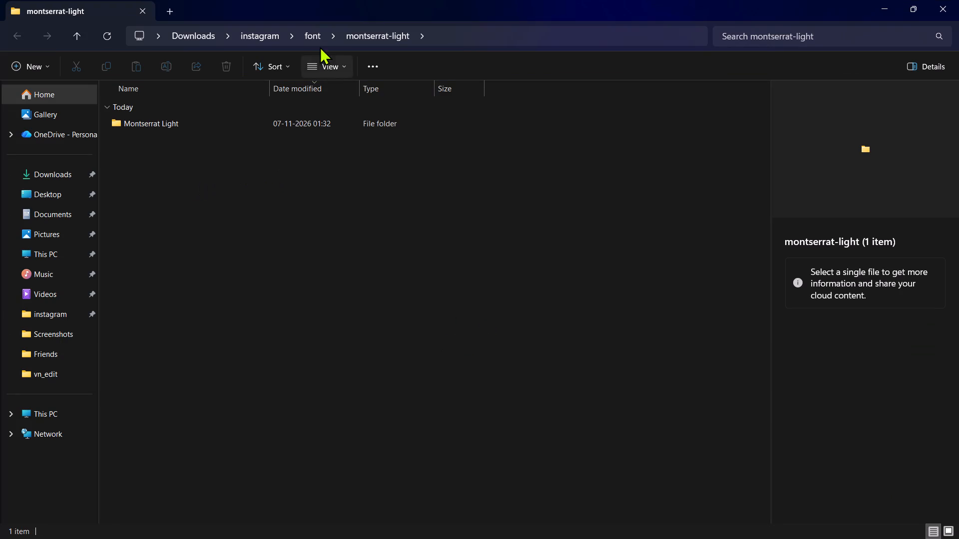
left_click(955, 0)
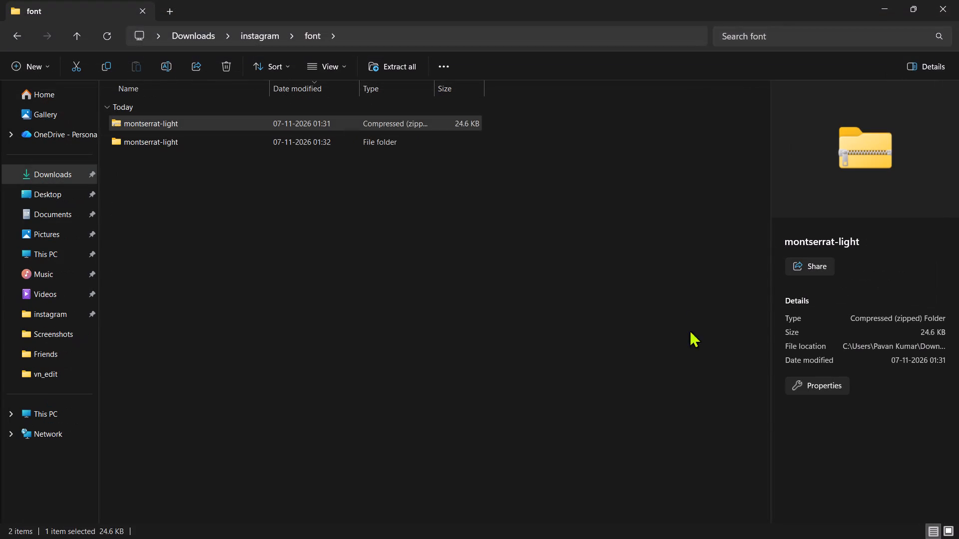
left_click(945, 5)
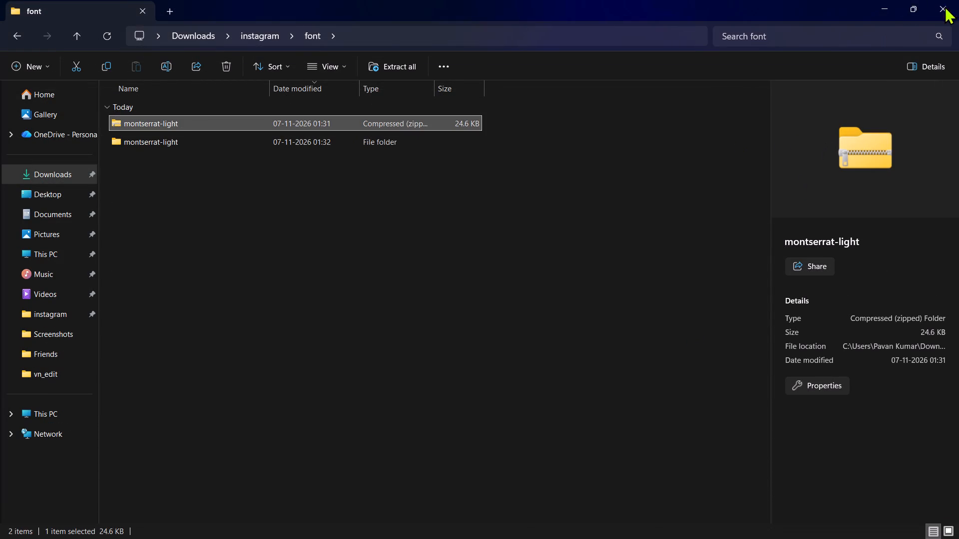
In VN, import the Montserrat Light font file from instagram > font > montserrat-light > Montserrat Light, and close the font import window.
left_click(425, 239)
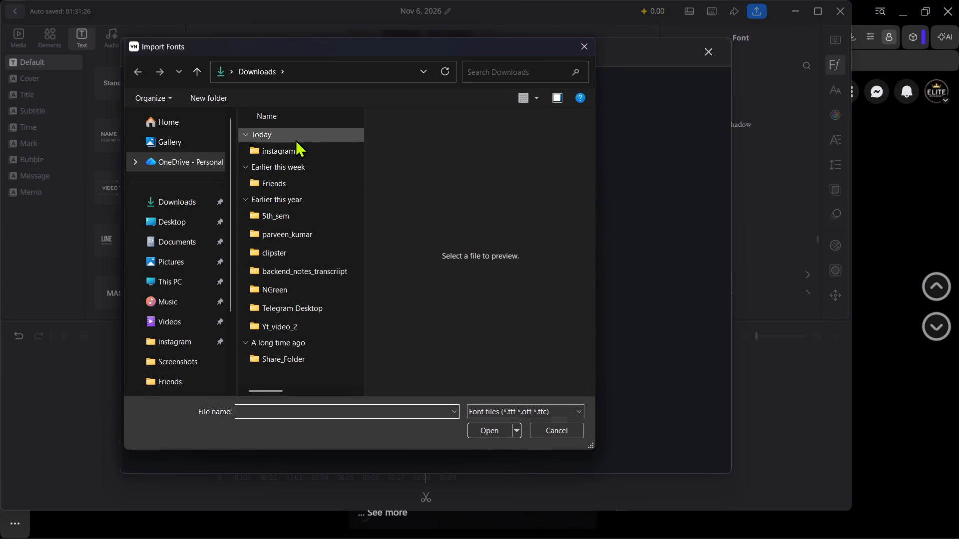
left_click(289, 158)
double_click(291, 154)
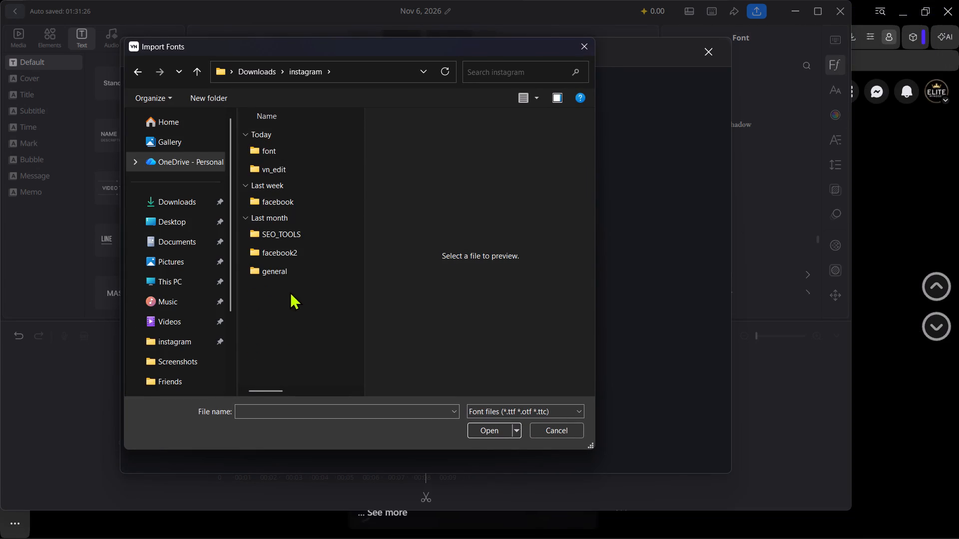
double_click(276, 152)
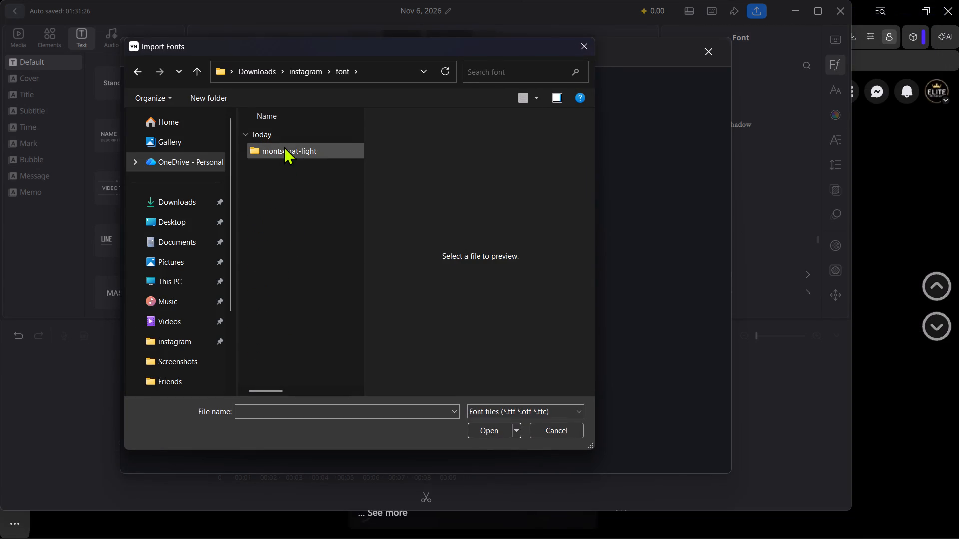
double_click(284, 145)
left_click(310, 147)
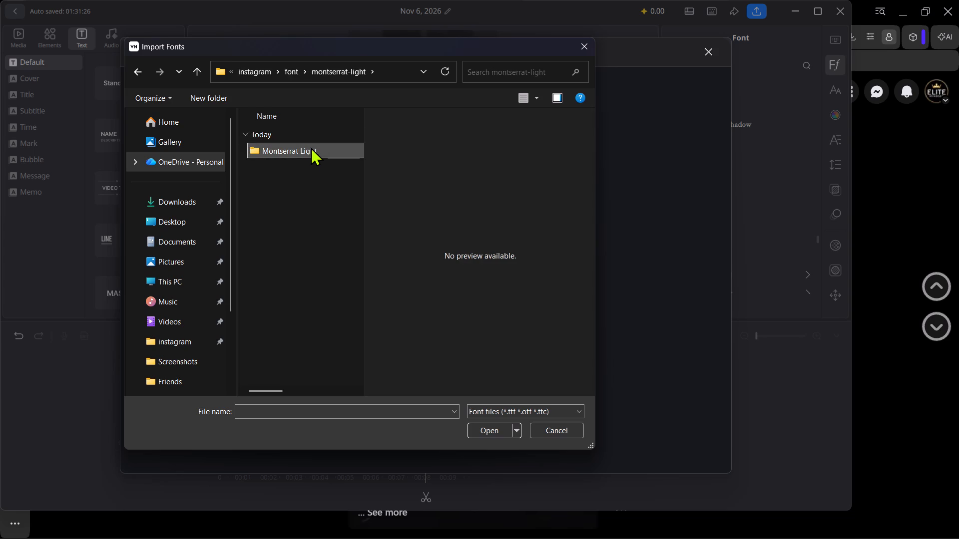
left_click(496, 429)
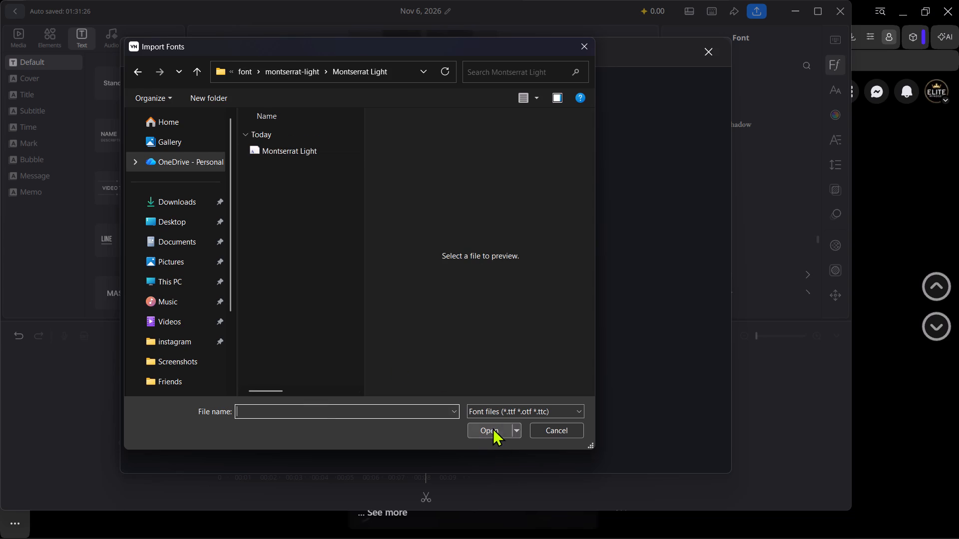
left_click(304, 152)
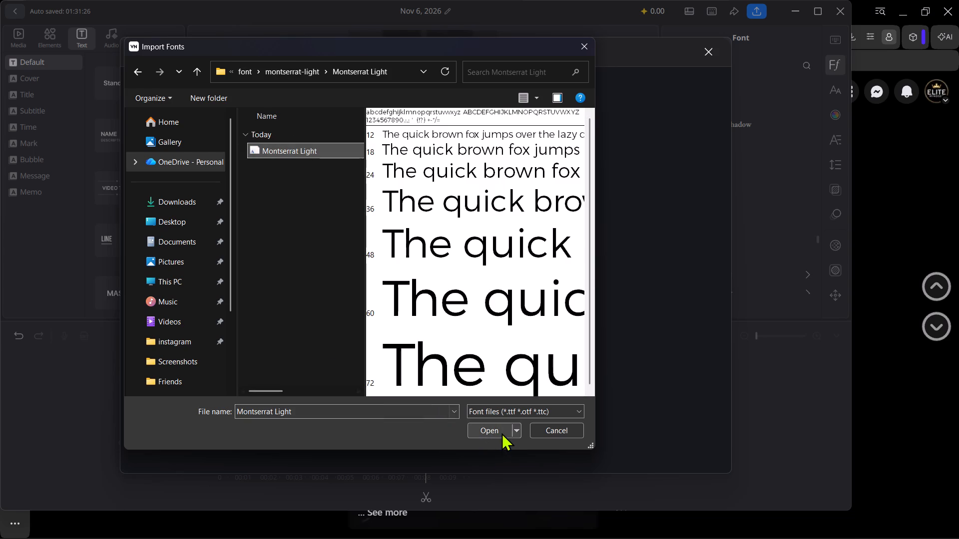
left_click(501, 433)
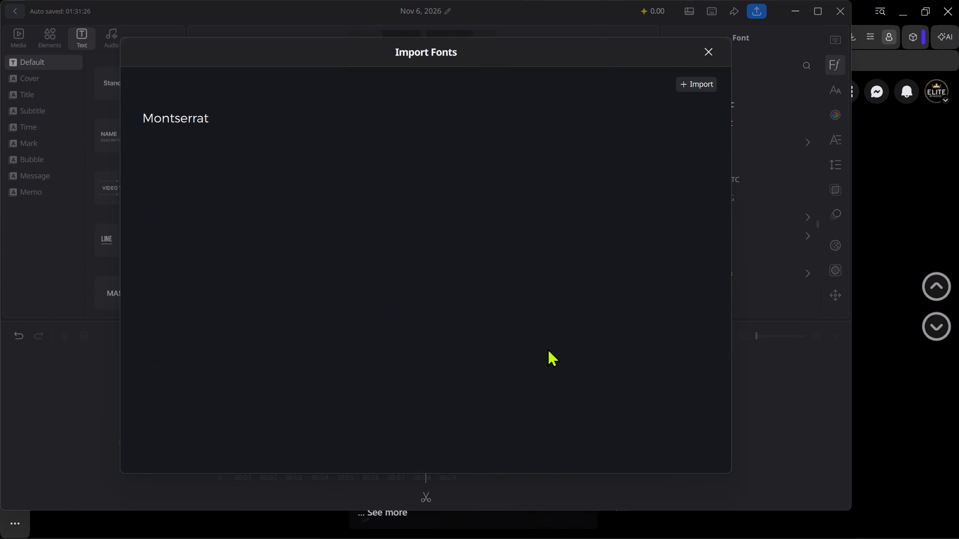
left_click(697, 88)
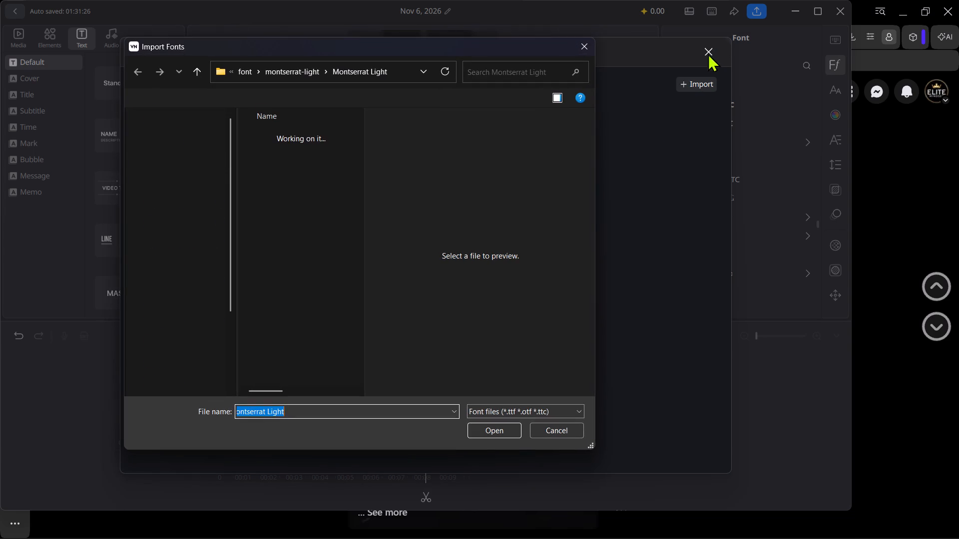
left_click(582, 44)
left_click(713, 55)
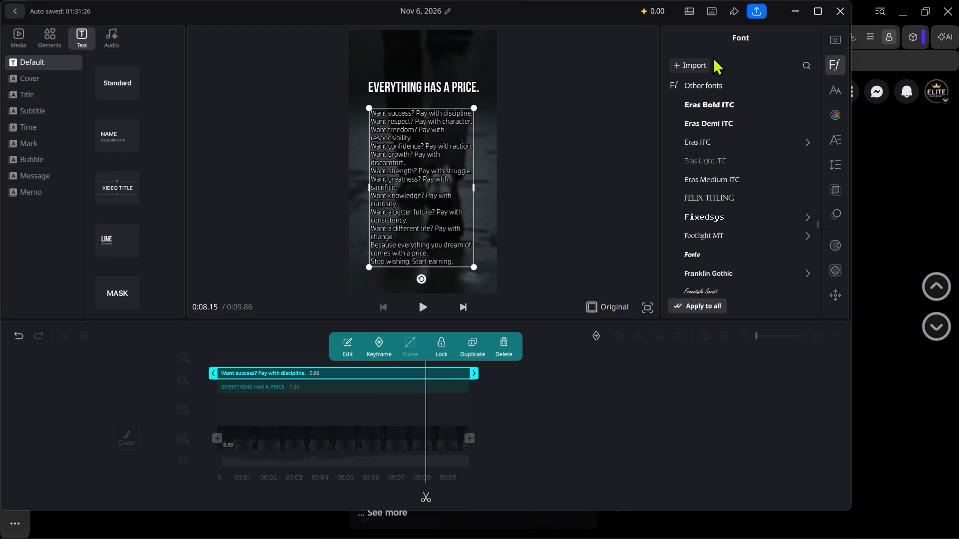
Look back through the quote text's font list for the imported Montserrat Light font.
scroll(720, 118, "up", 11)
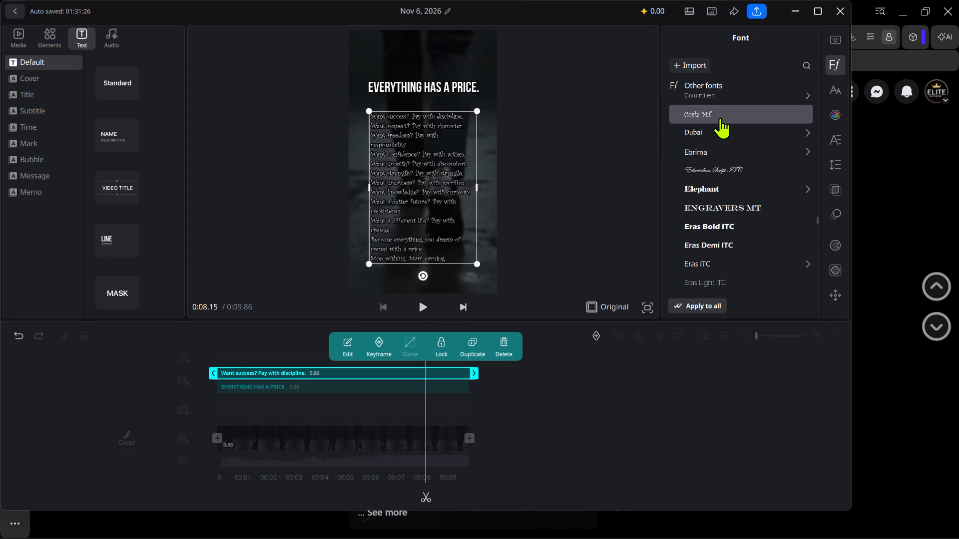
scroll(720, 118, "up", 1)
left_click(840, 34)
left_click(837, 70)
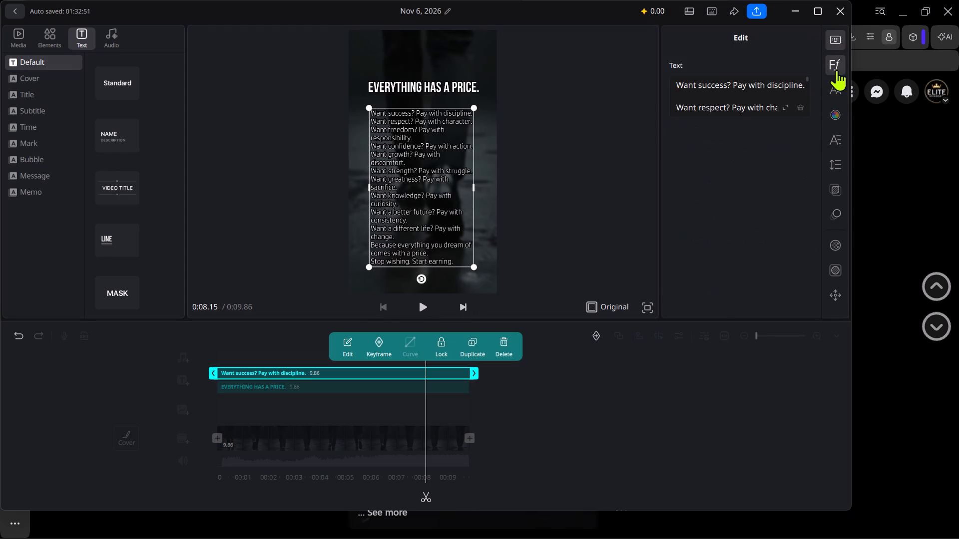
scroll(805, 127, "up", 7)
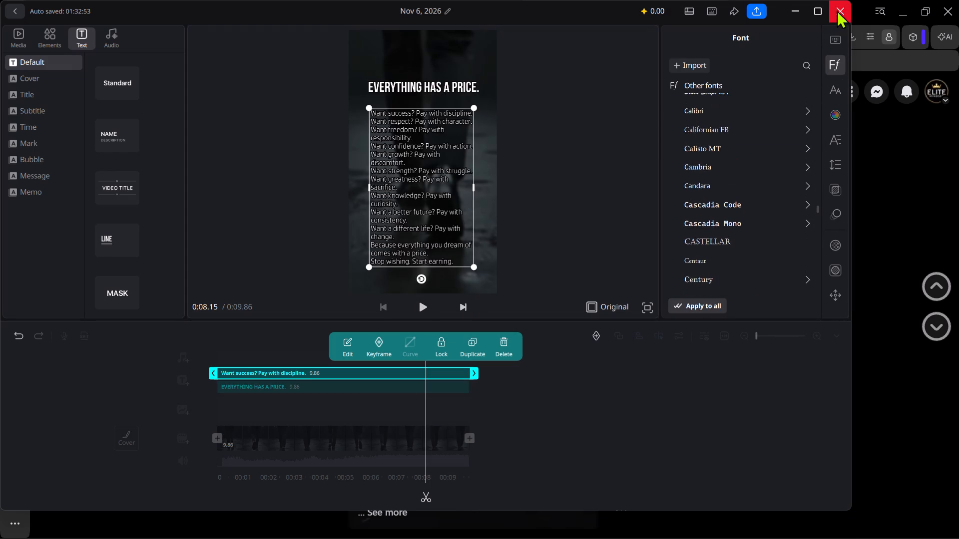
scroll(773, 241, "up", 9)
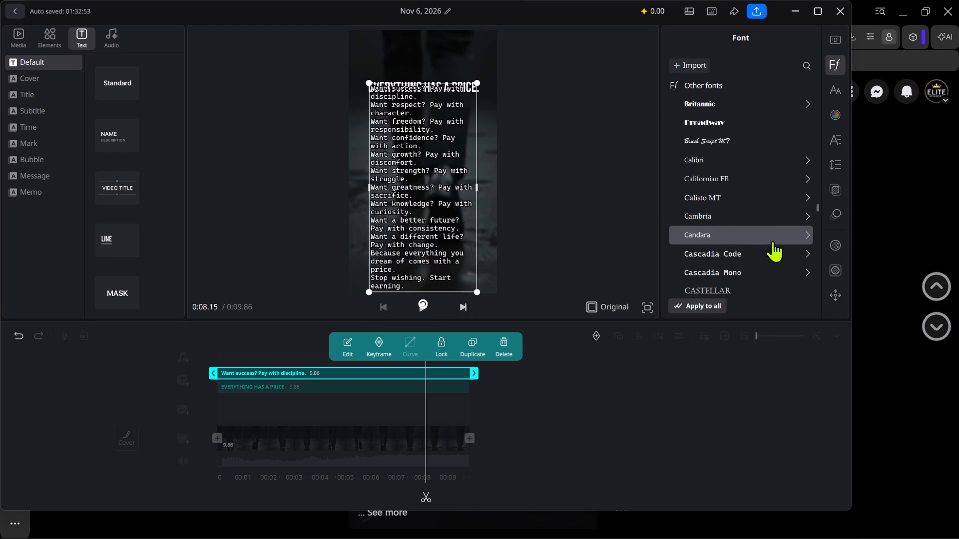
scroll(773, 241, "up", 20)
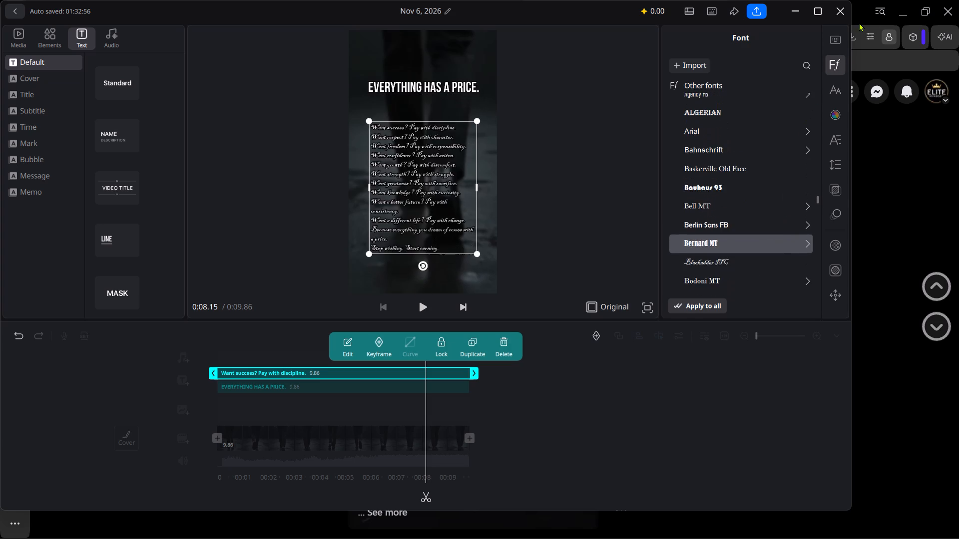
Close VN, relaunch it, and reopen the Nov 6, 2026 project.
left_click(846, 7)
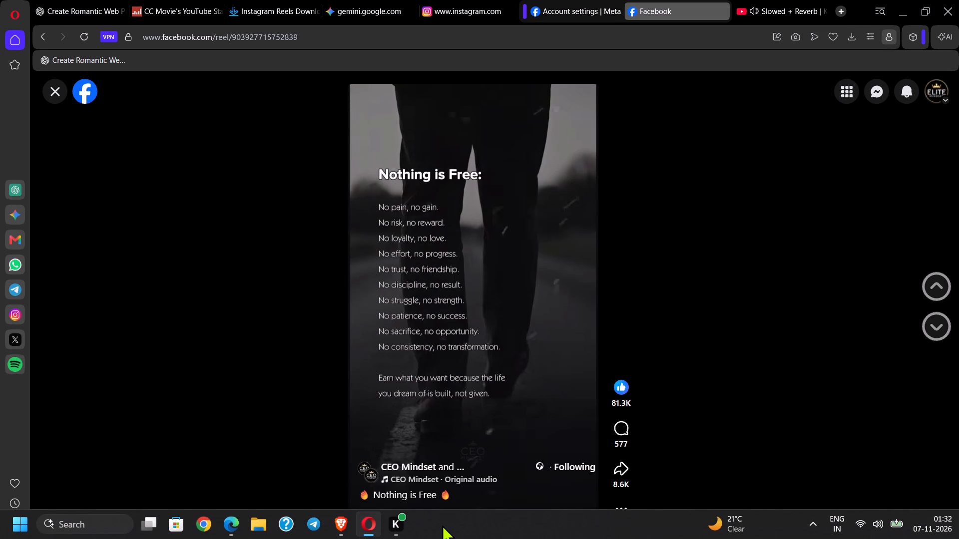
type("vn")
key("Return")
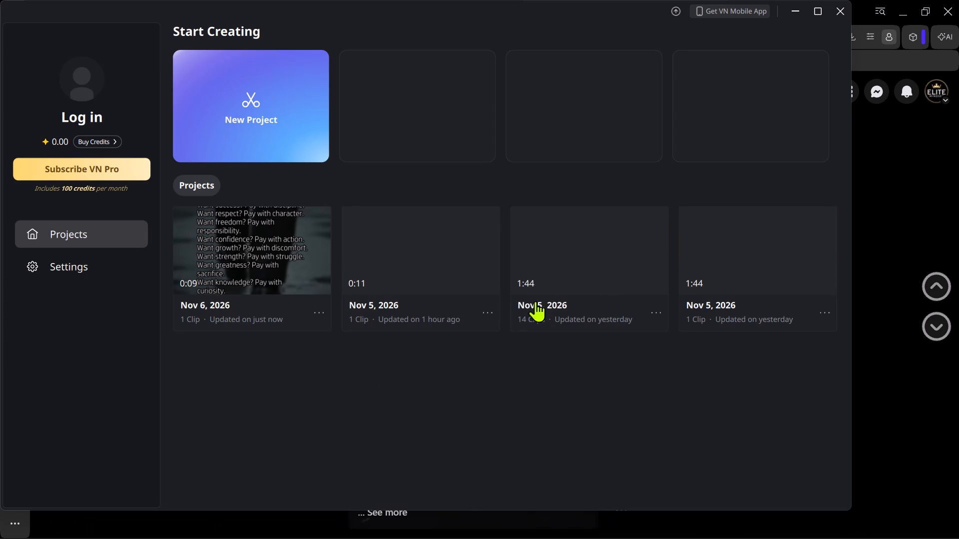
left_click(260, 277)
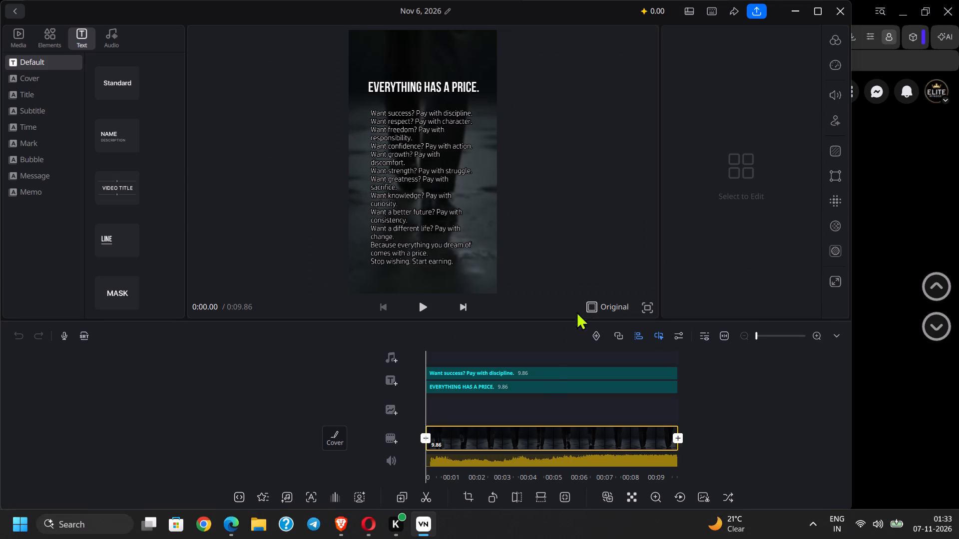
Select the "Want success? Pay with discipline." quote text and open its font choices to find the imported Montserrat font.
left_click(437, 212)
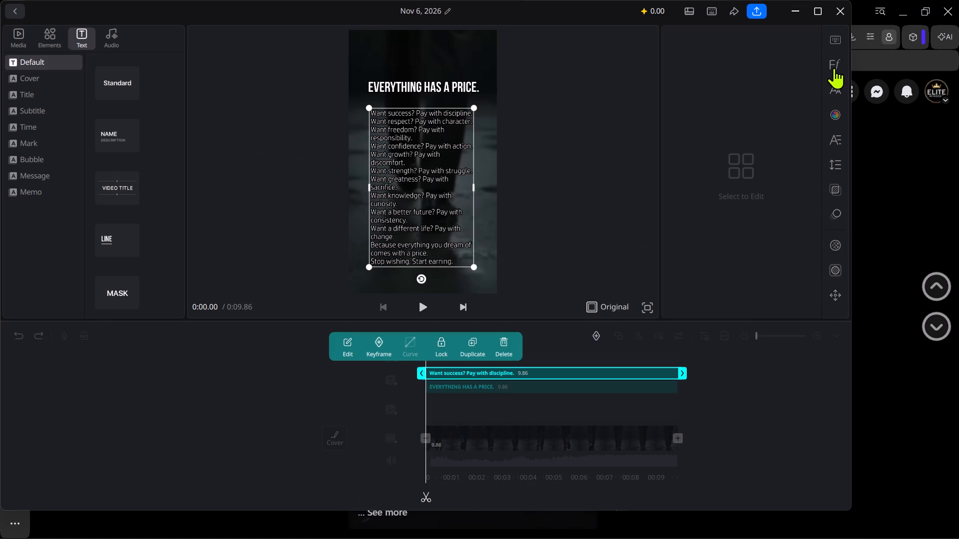
left_click(836, 63)
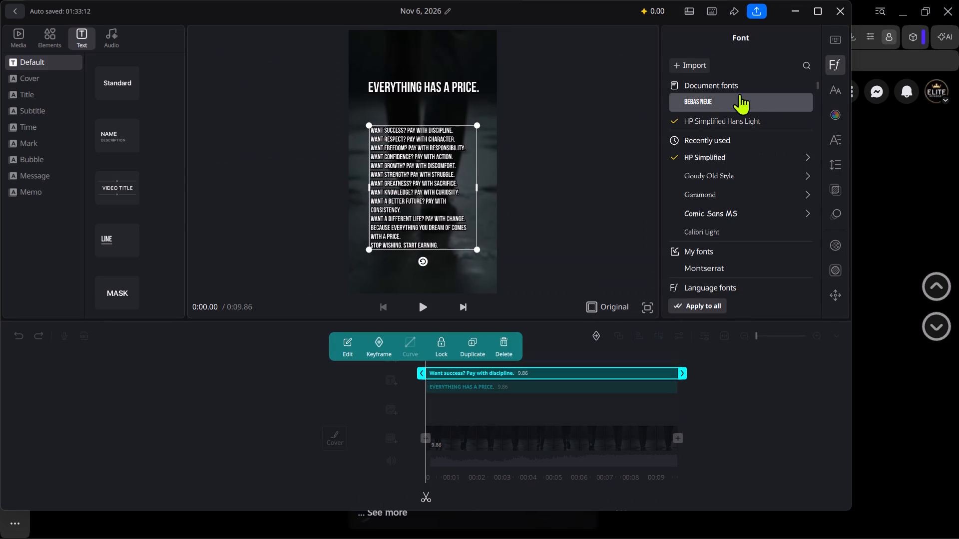
left_click(717, 80)
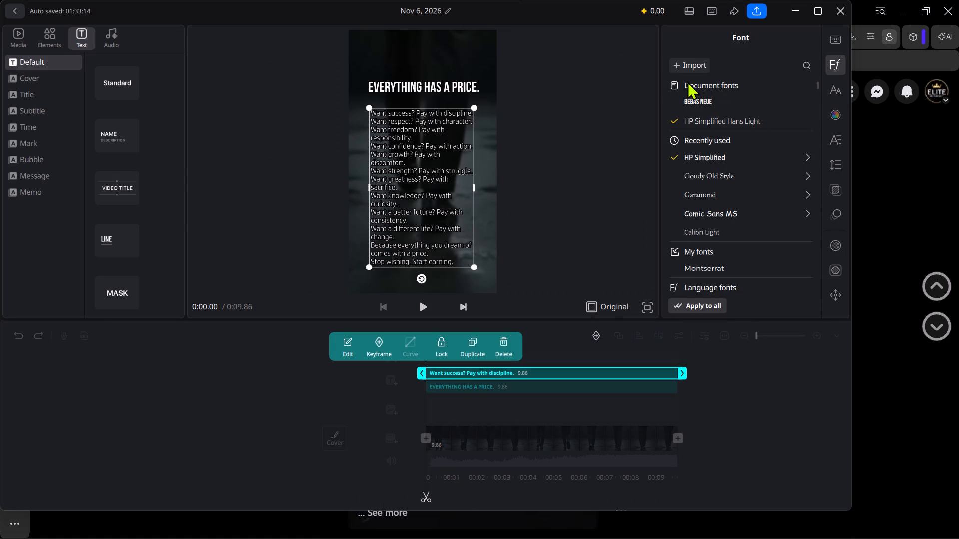
left_click(681, 83)
left_click(666, 80)
scroll(701, 96, "up", 3)
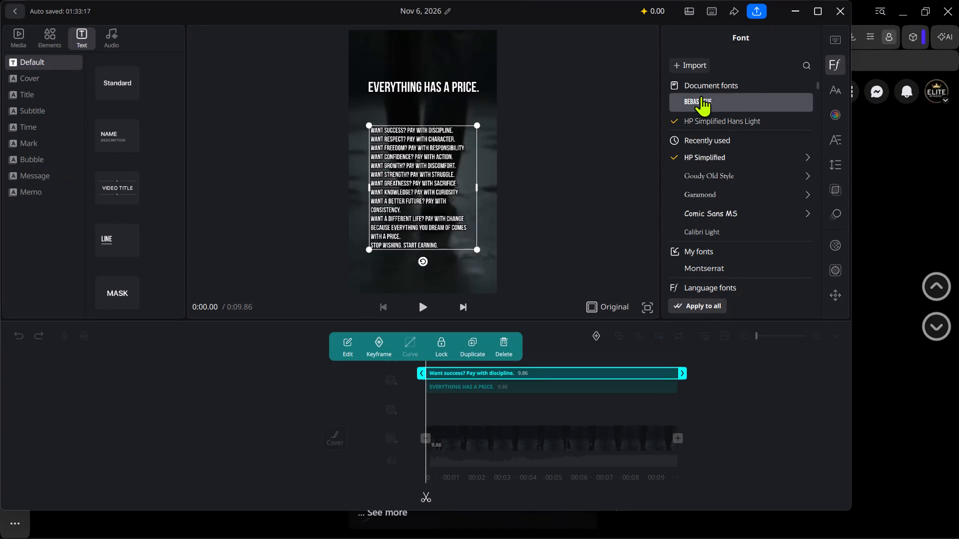
Back in VN, import the Montserrat Light font file from the montserrat-light folder.
left_click(705, 79)
left_click(688, 62)
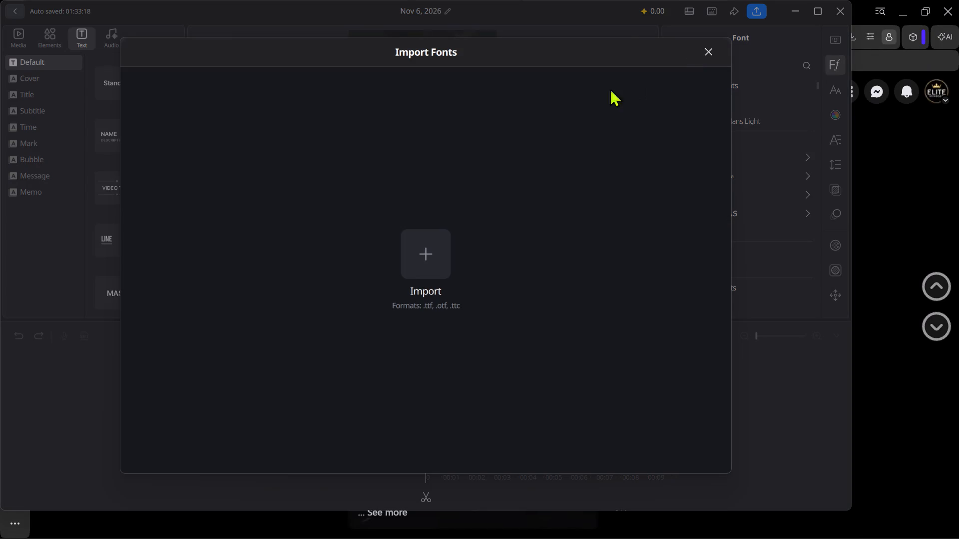
left_click(416, 263)
left_click(308, 152)
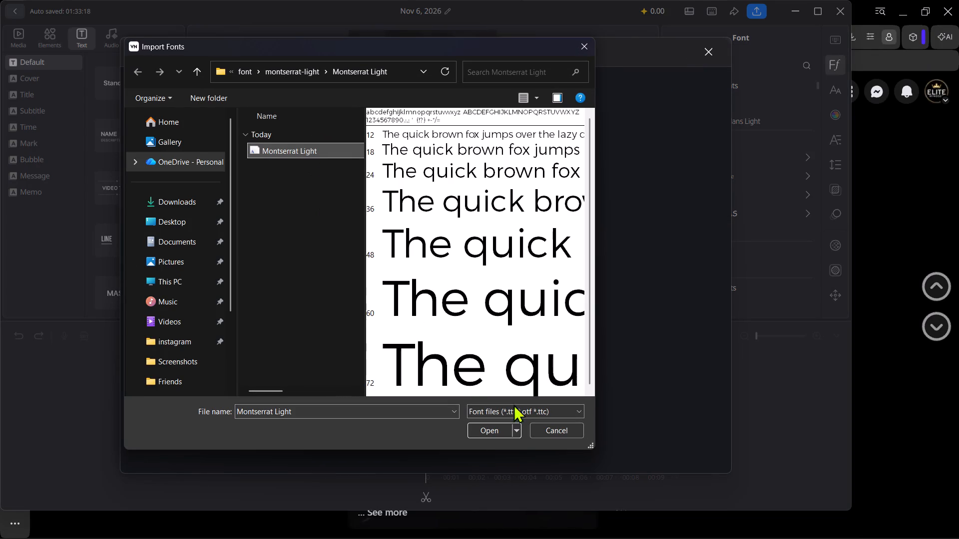
left_click(496, 430)
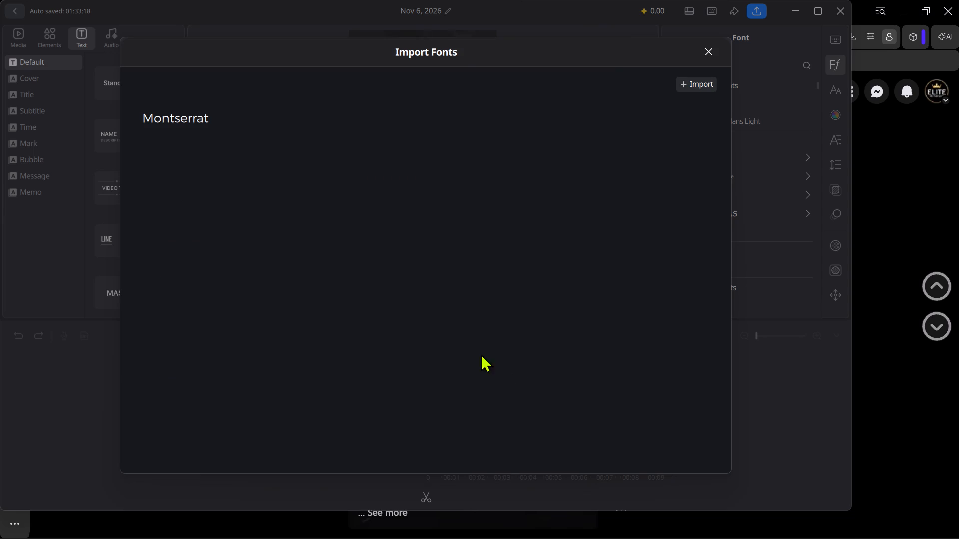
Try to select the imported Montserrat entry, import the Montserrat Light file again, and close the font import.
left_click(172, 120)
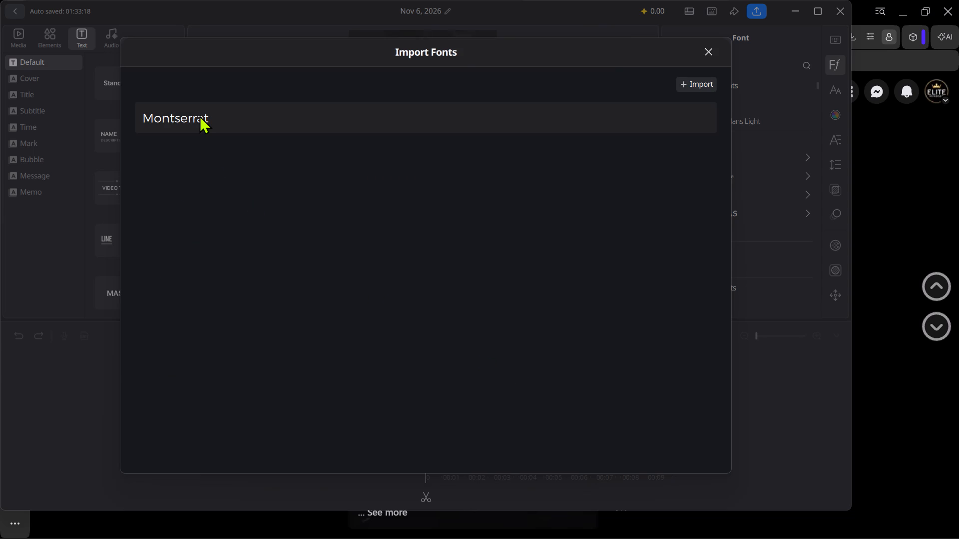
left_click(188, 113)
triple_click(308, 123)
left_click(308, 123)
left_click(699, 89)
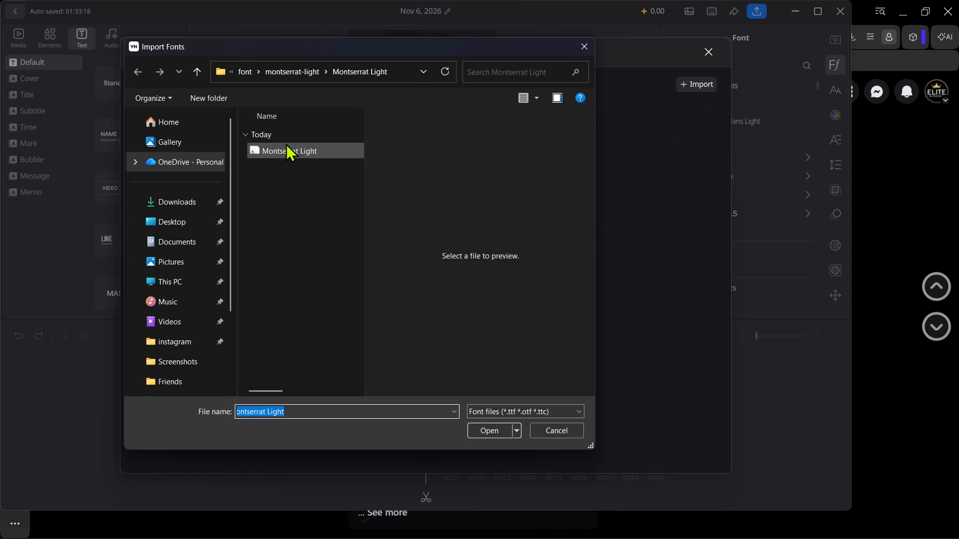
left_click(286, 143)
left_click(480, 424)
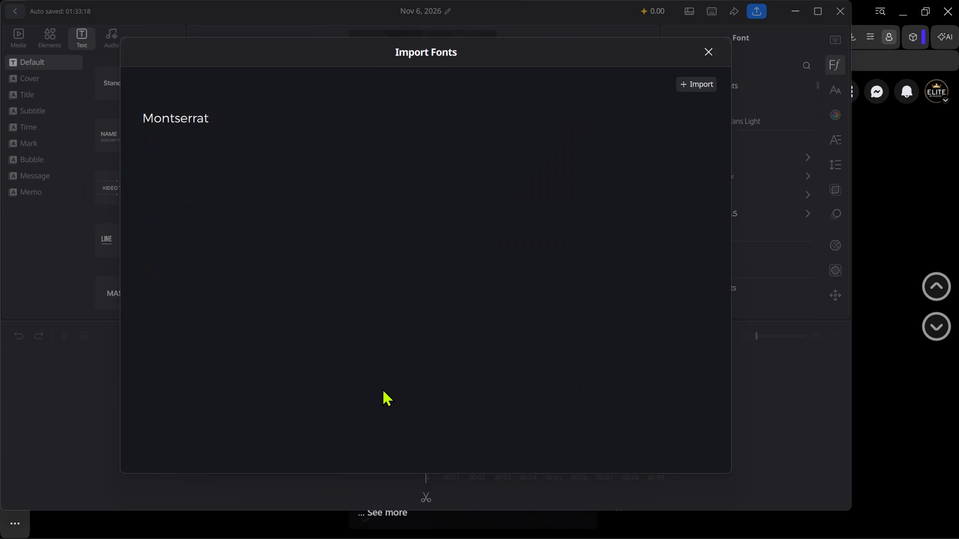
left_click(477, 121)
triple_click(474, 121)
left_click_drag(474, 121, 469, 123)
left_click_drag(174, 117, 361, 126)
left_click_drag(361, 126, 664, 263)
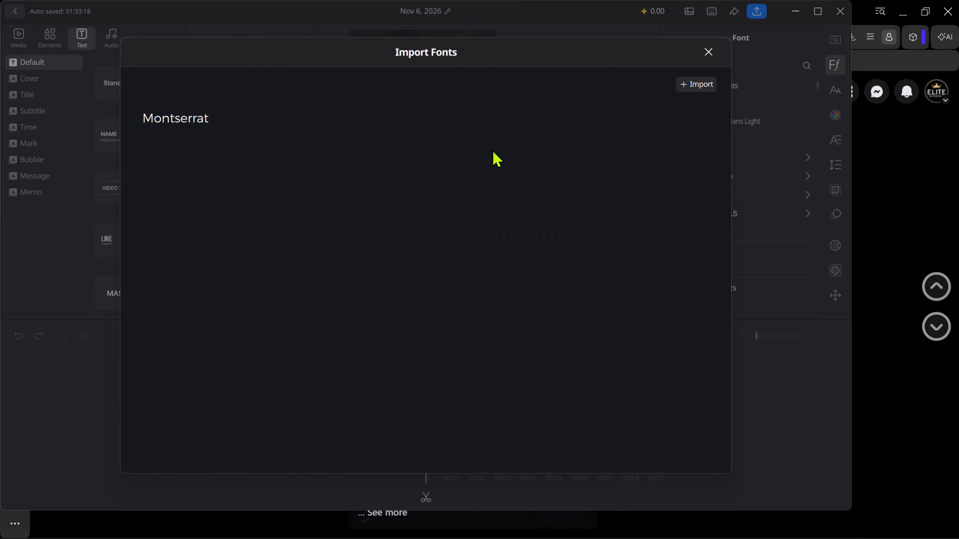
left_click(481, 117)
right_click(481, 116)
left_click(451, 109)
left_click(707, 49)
Apply the imported Montserrat font to the quote block.
scroll(712, 142, "up", 4)
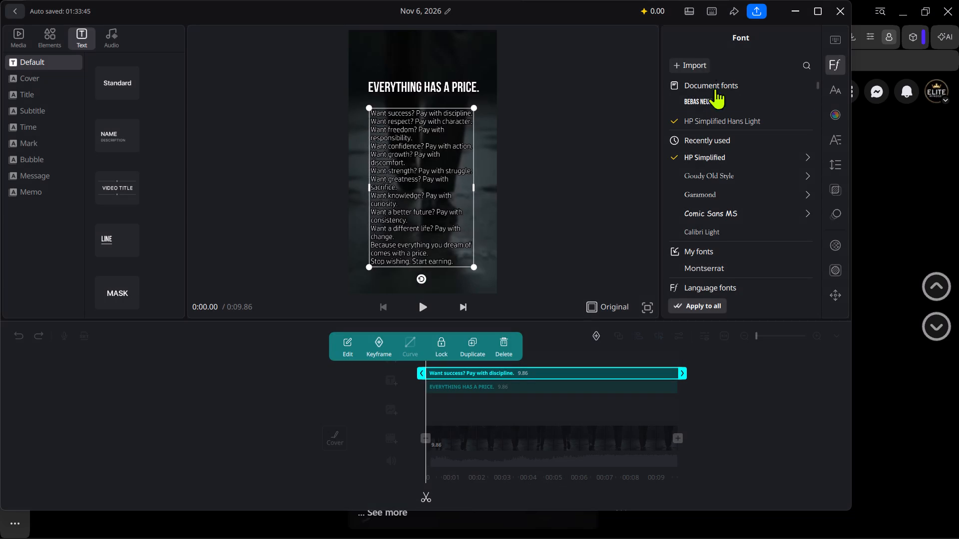
left_click(829, 40)
left_click(838, 63)
scroll(745, 94, "up", 5)
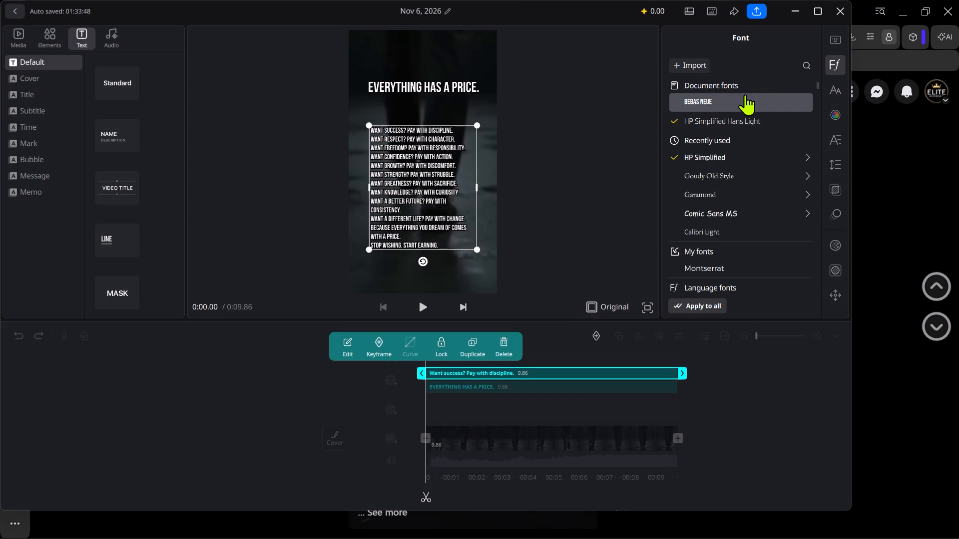
left_click(700, 268)
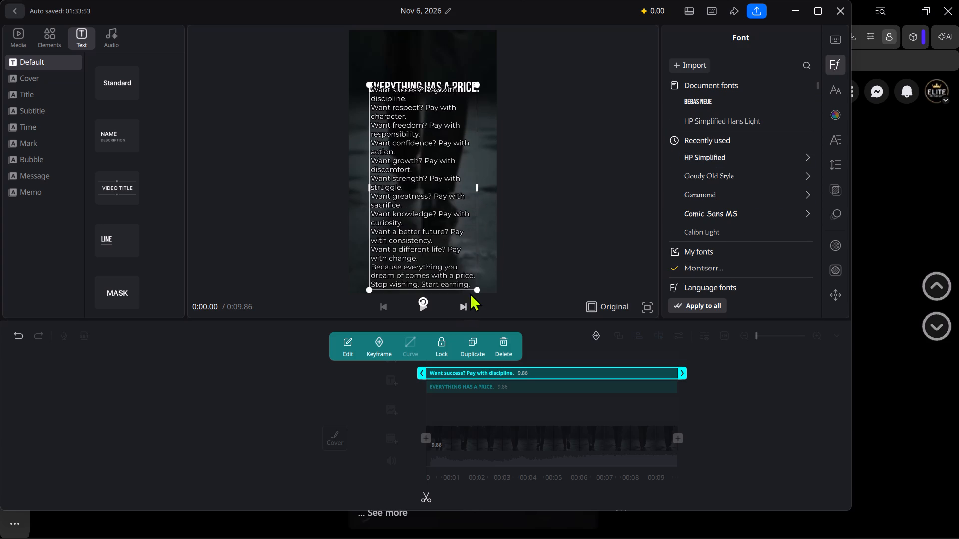
Shrink the quote block, move it below the title, and widen it so its lines wrap less.
left_click_drag(475, 290, 463, 263)
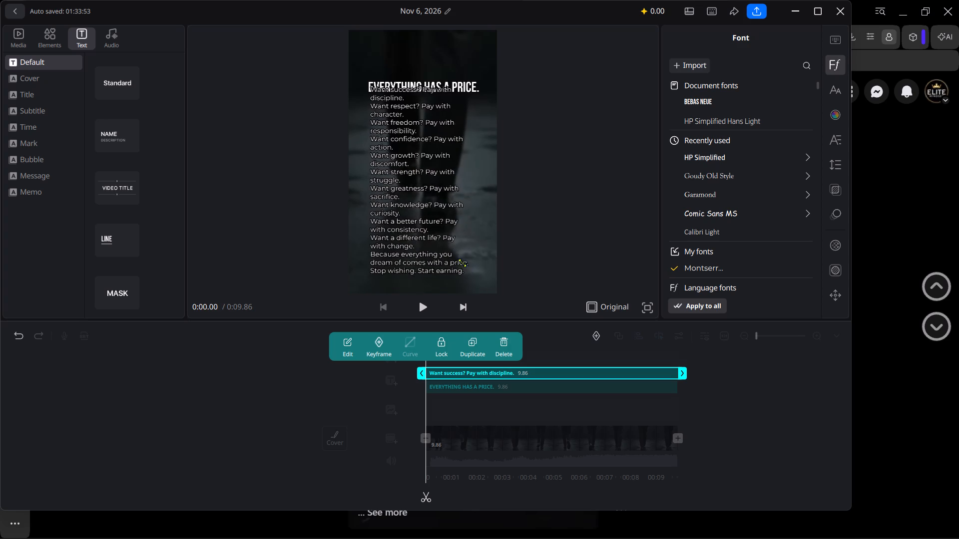
left_click_drag(463, 263, 439, 205)
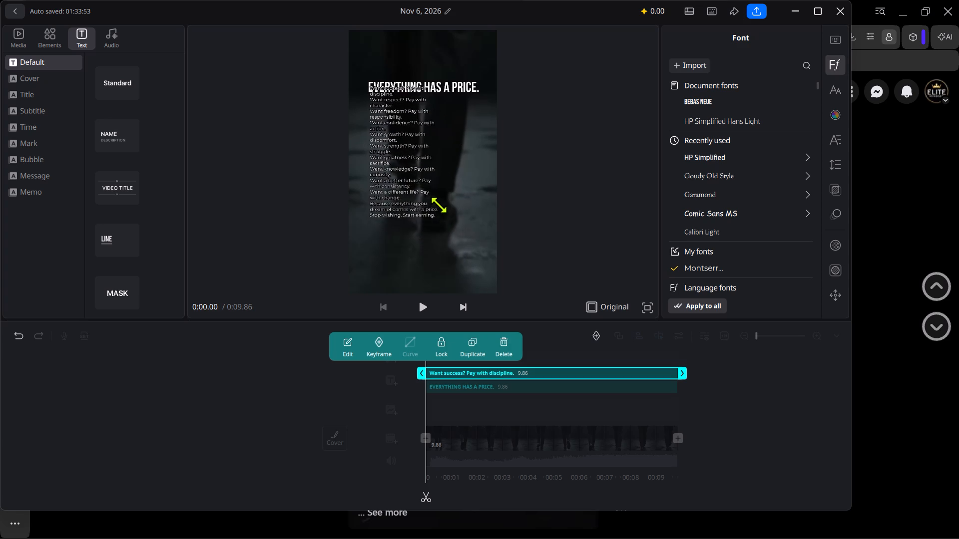
left_click_drag(439, 205, 438, 204)
left_click_drag(404, 173, 397, 194)
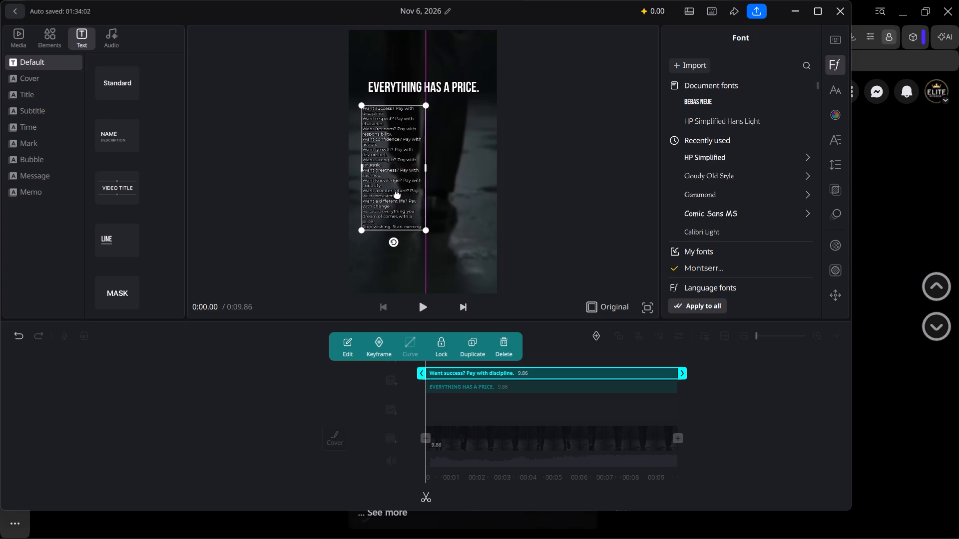
left_click_drag(397, 194, 400, 194)
left_click_drag(430, 170, 460, 179)
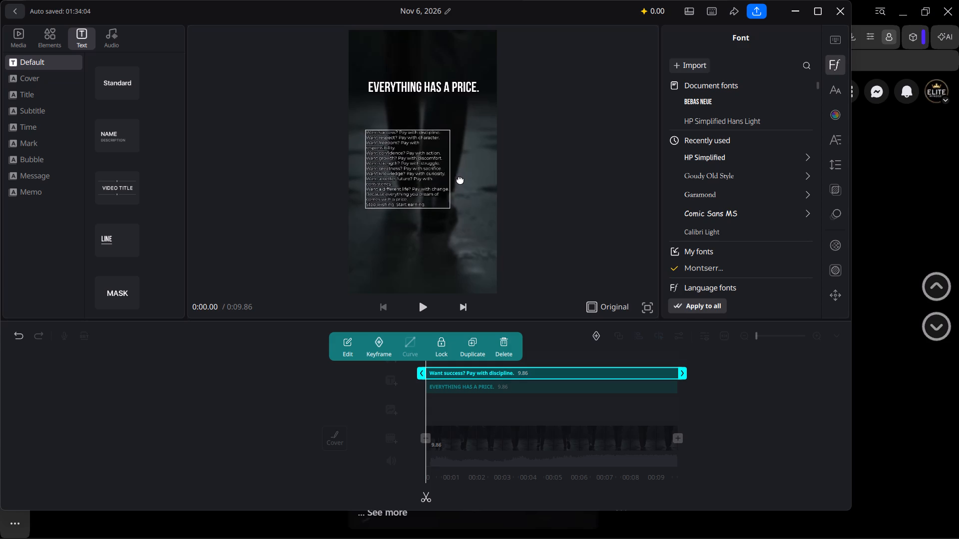
left_click_drag(460, 179, 435, 181)
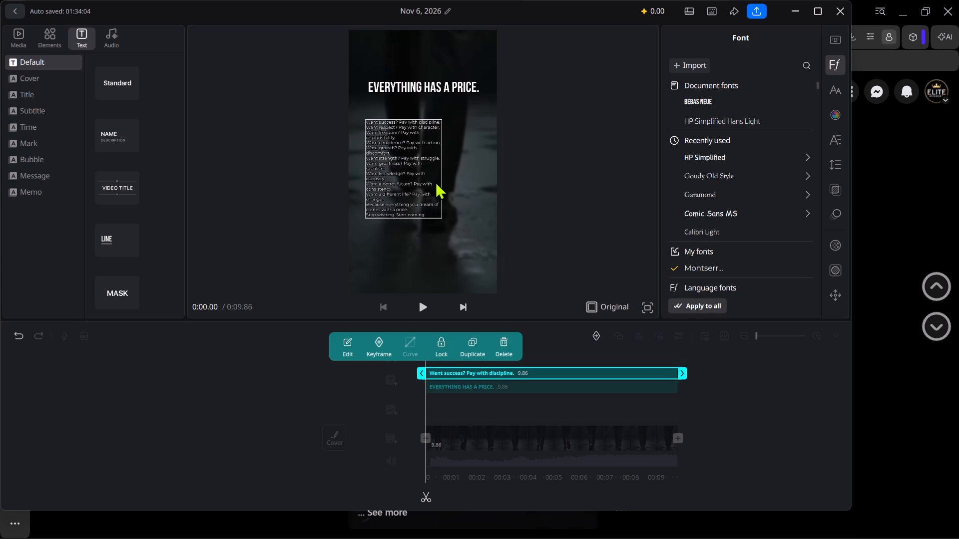
left_click_drag(435, 181, 435, 182)
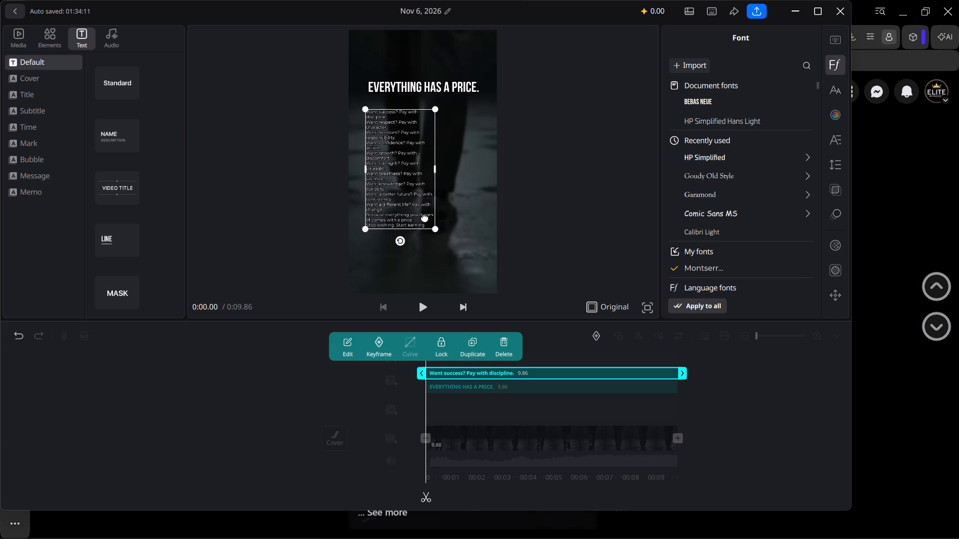
Enlarge and widen the quote block, align it beneath the title's left edge, and check the layout in full-screen preview.
left_click_drag(437, 229, 444, 239)
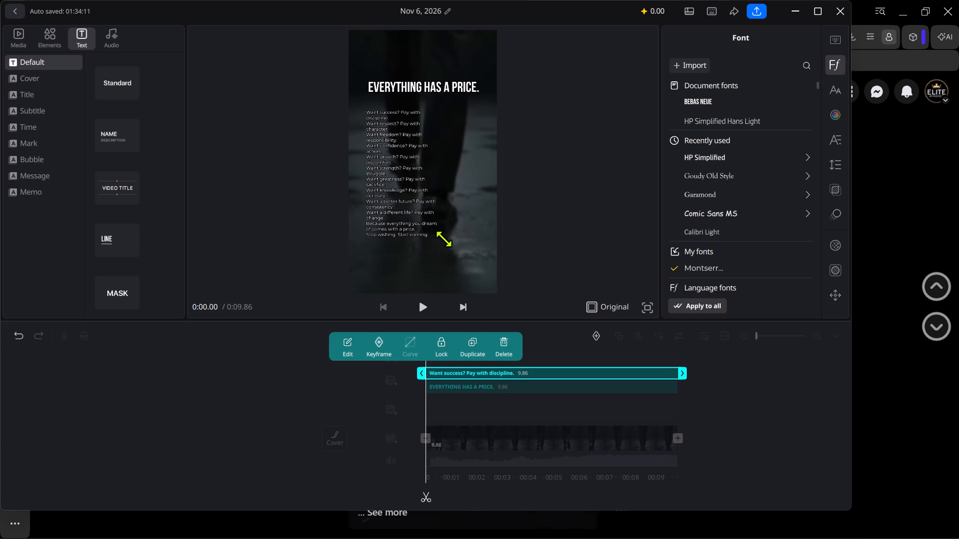
left_click_drag(444, 239, 447, 243)
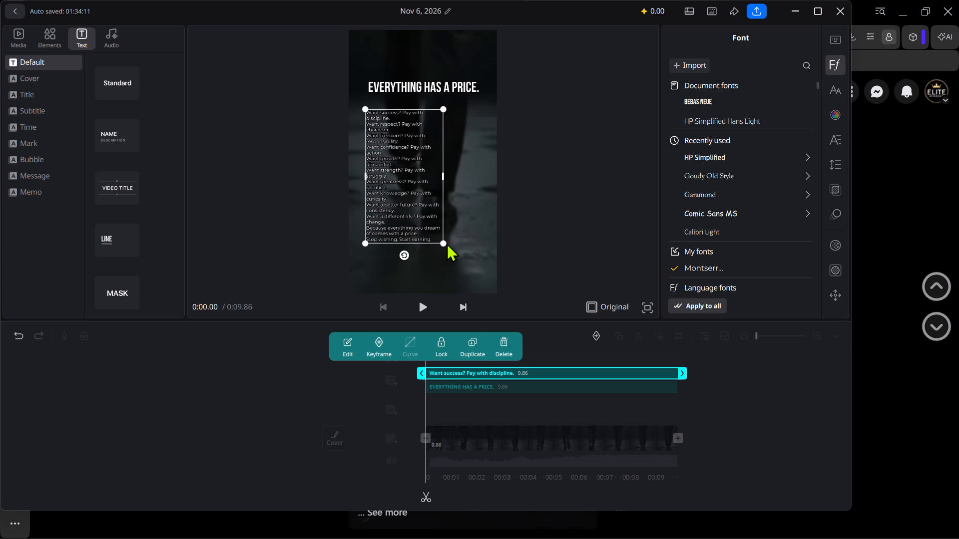
left_click(430, 228)
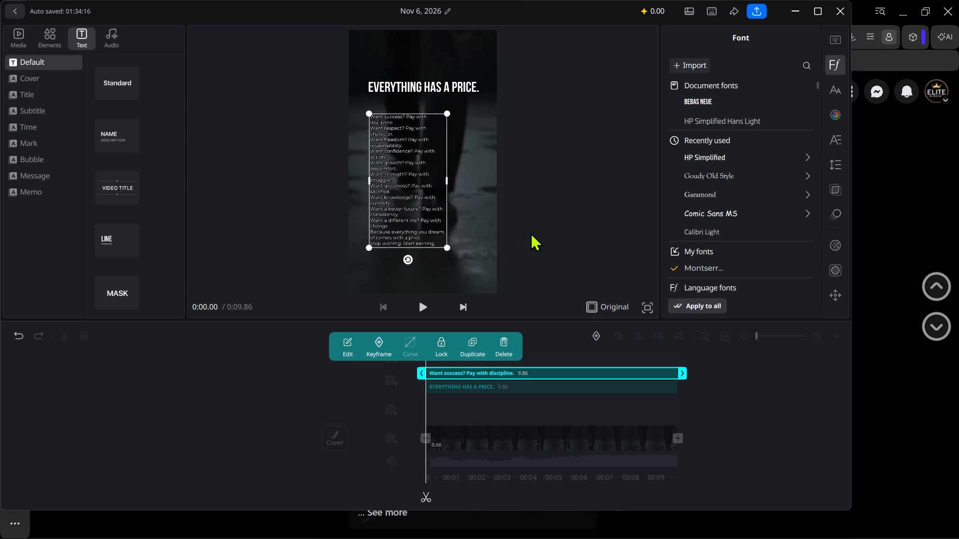
left_click(544, 233)
left_click(393, 208)
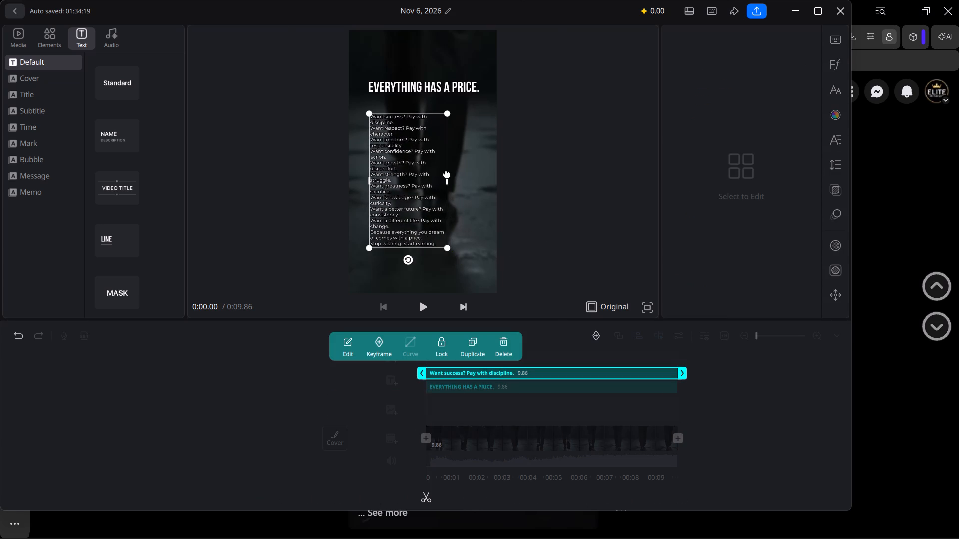
left_click_drag(446, 179, 451, 183)
left_click_drag(425, 189, 421, 182)
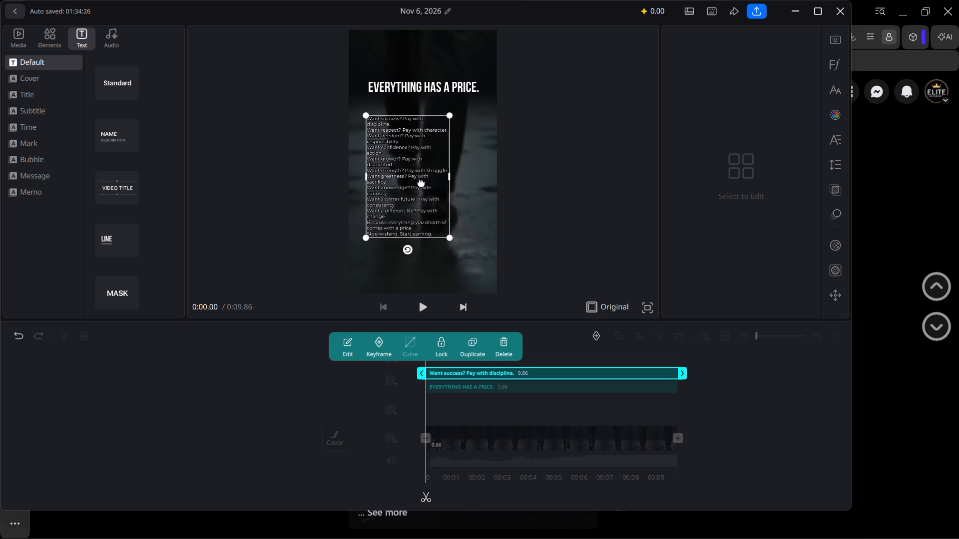
left_click_drag(421, 182, 424, 180)
left_click(542, 204)
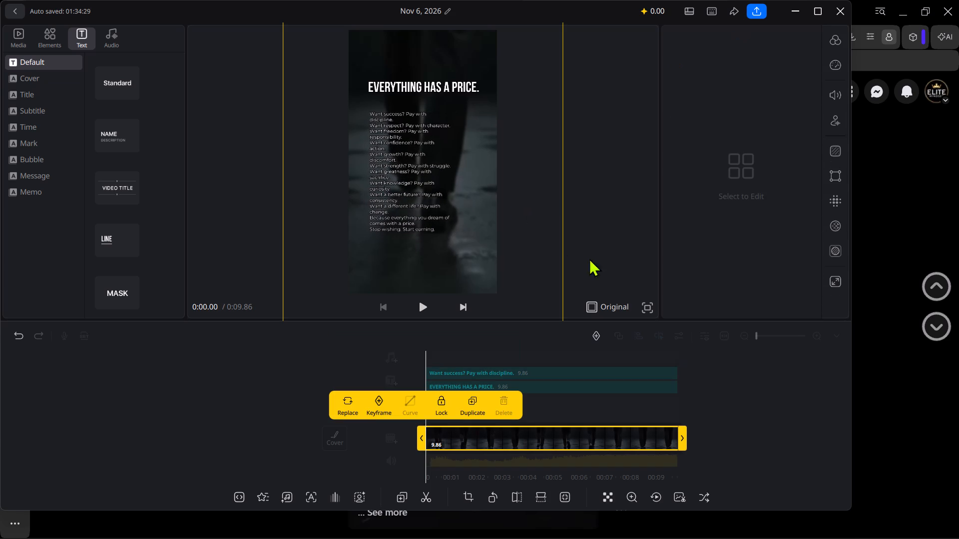
left_click(646, 302)
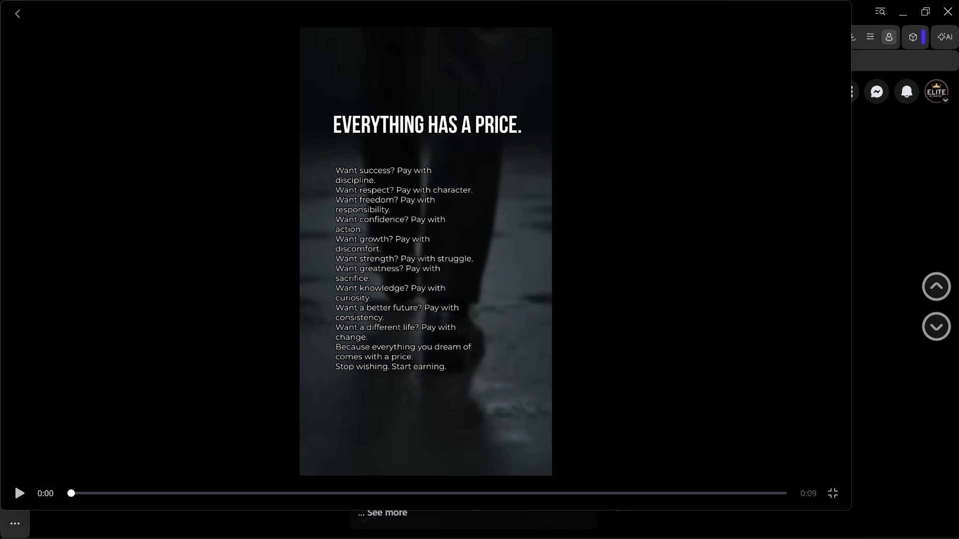
left_click(832, 492)
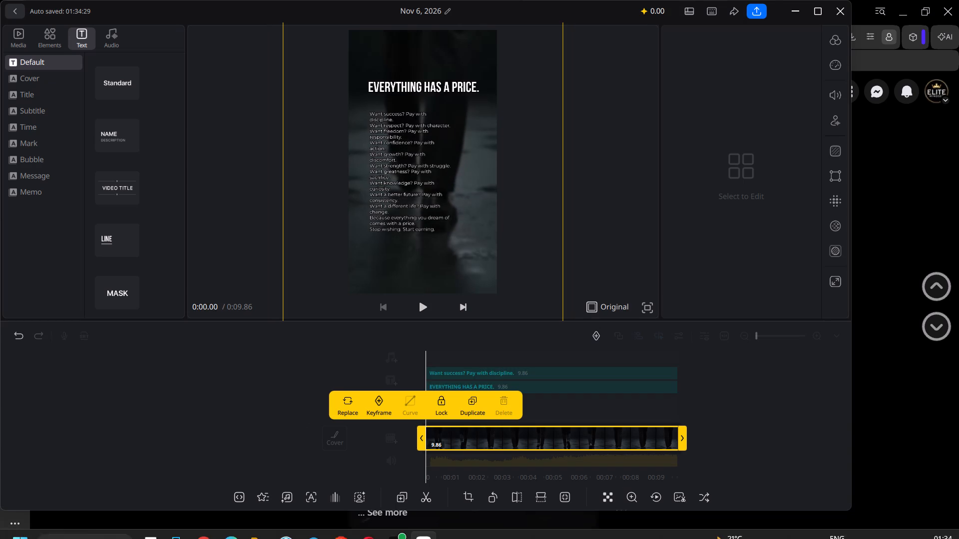
In Opera, go back to CEO Mindset's "Learn to Fight Alone" reel, mute it, and like it.
left_click(361, 521)
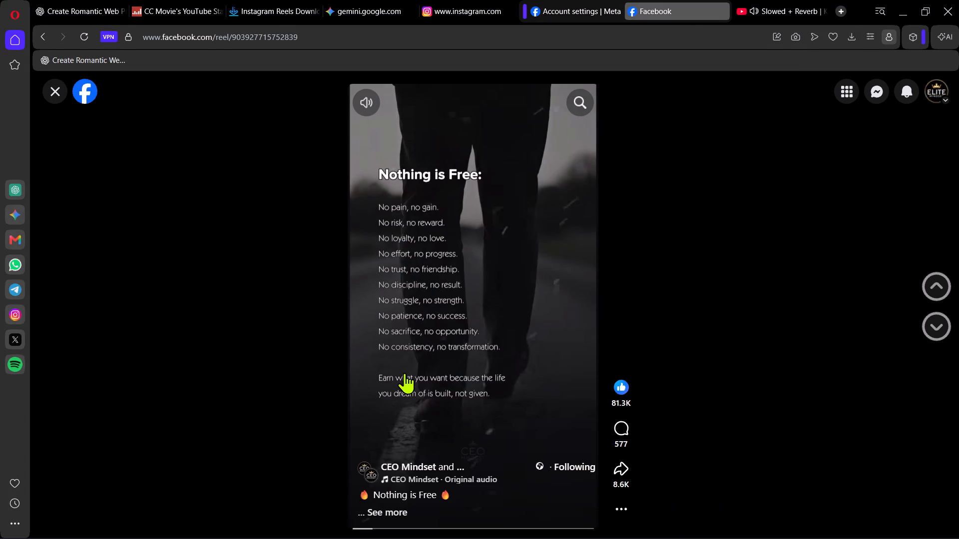
scroll(405, 373, "up", 4)
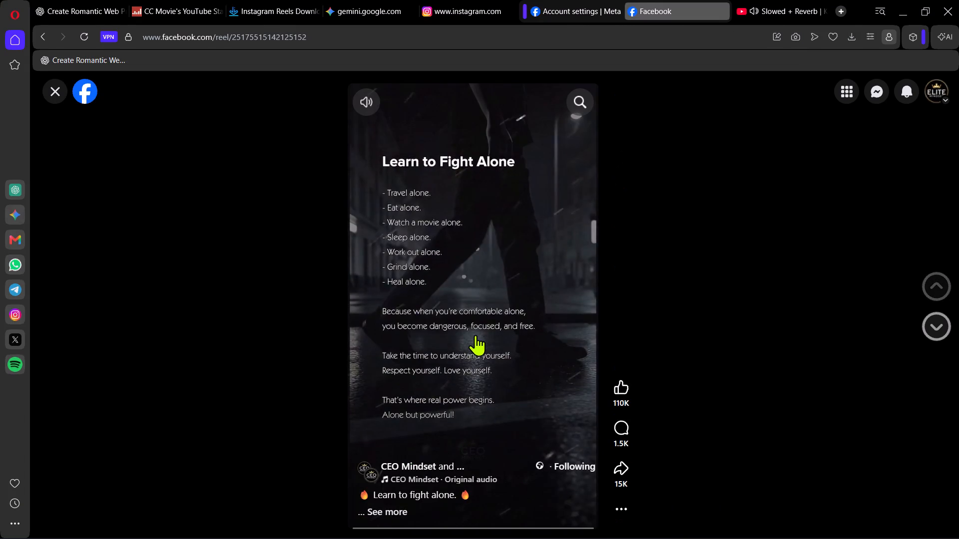
left_click(476, 335)
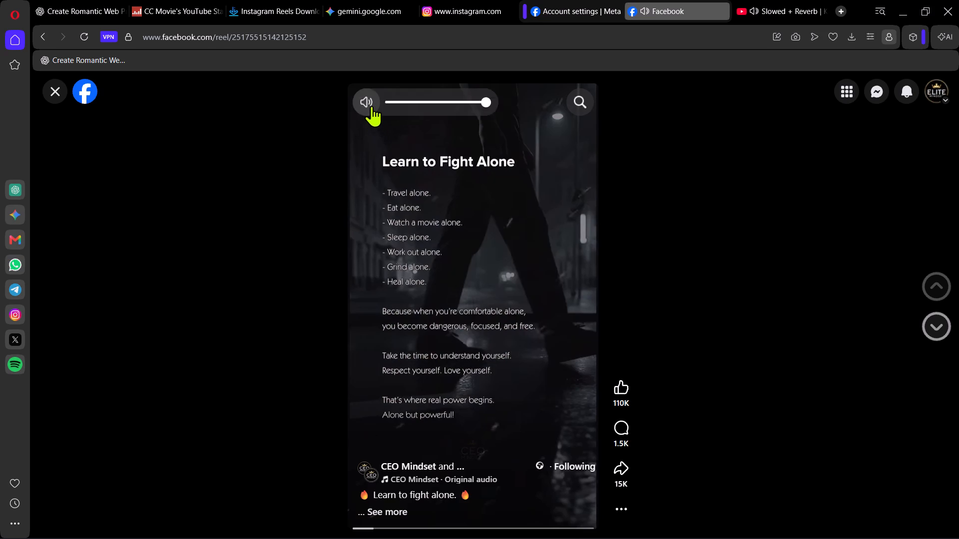
left_click(372, 106)
left_click(622, 396)
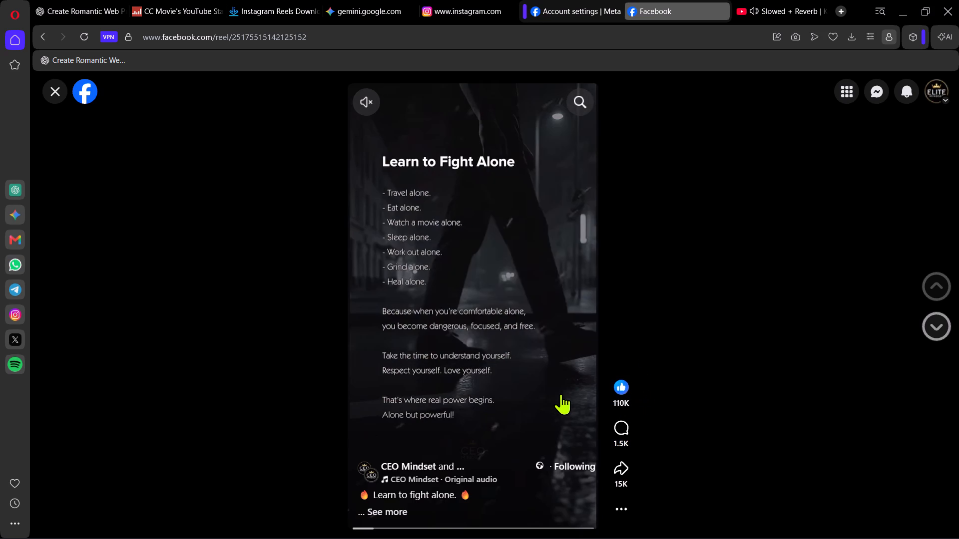
Browse CEO Mindset's reels through to "The 12 Golden Rules" for title and text layout, liking "The Real Luxuries in Life".
scroll(561, 394, "up", 3)
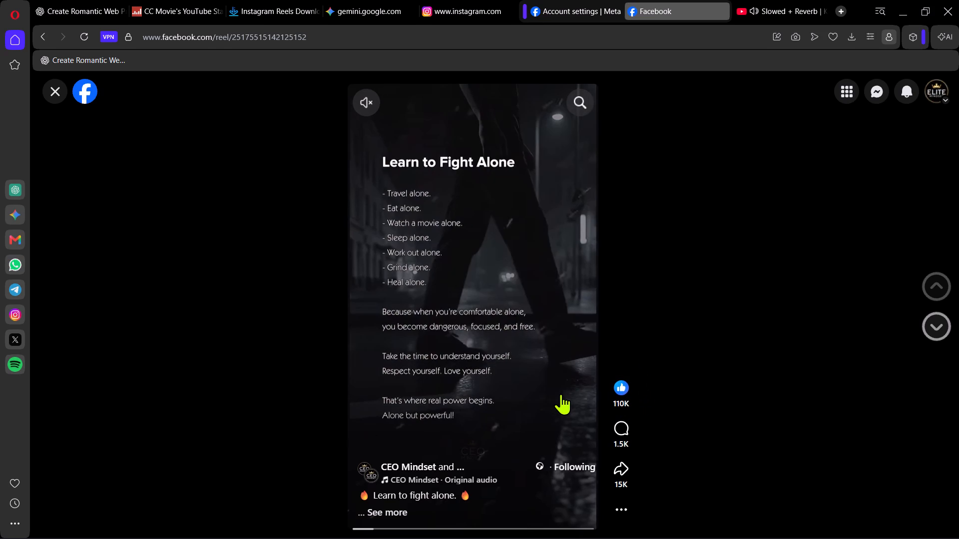
scroll(561, 394, "up", 7)
scroll(561, 393, "down", 9)
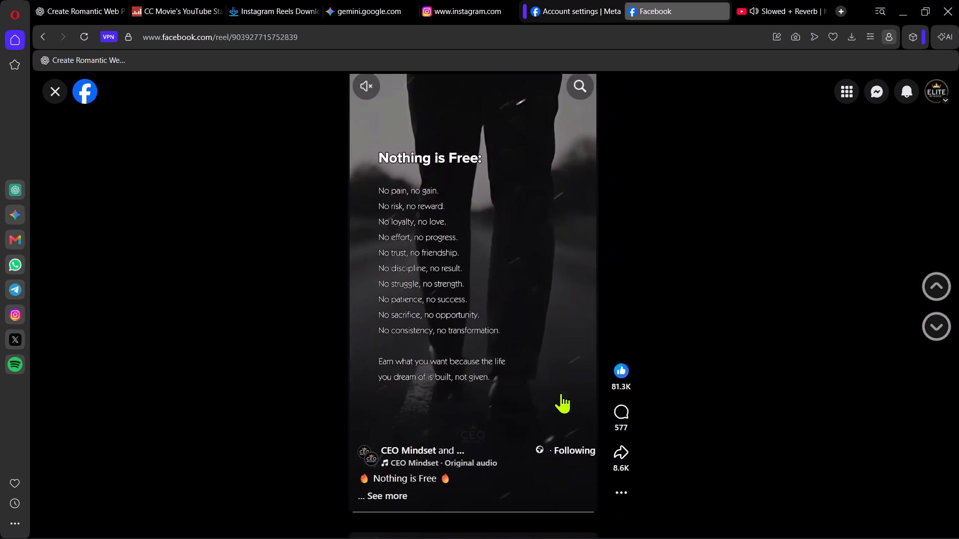
scroll(561, 393, "down", 3)
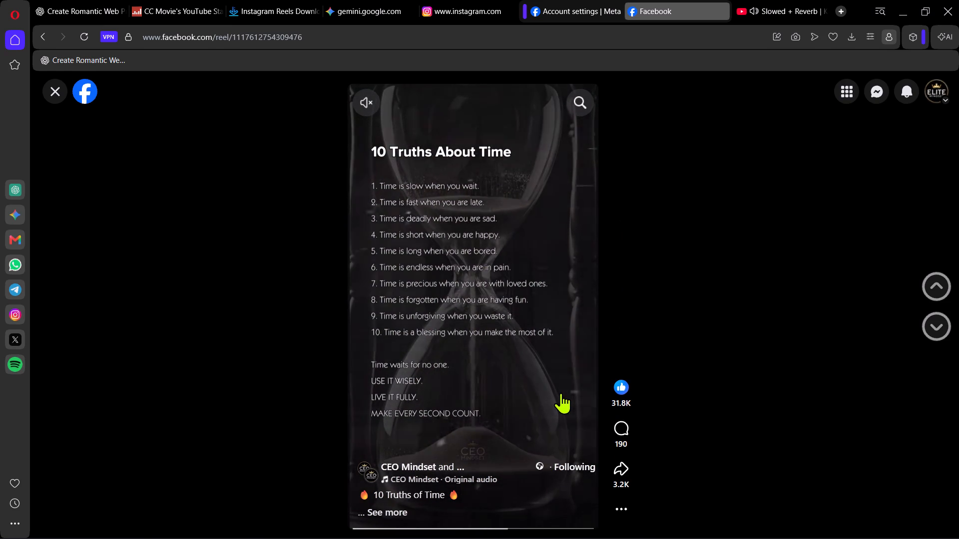
scroll(561, 393, "down", 2)
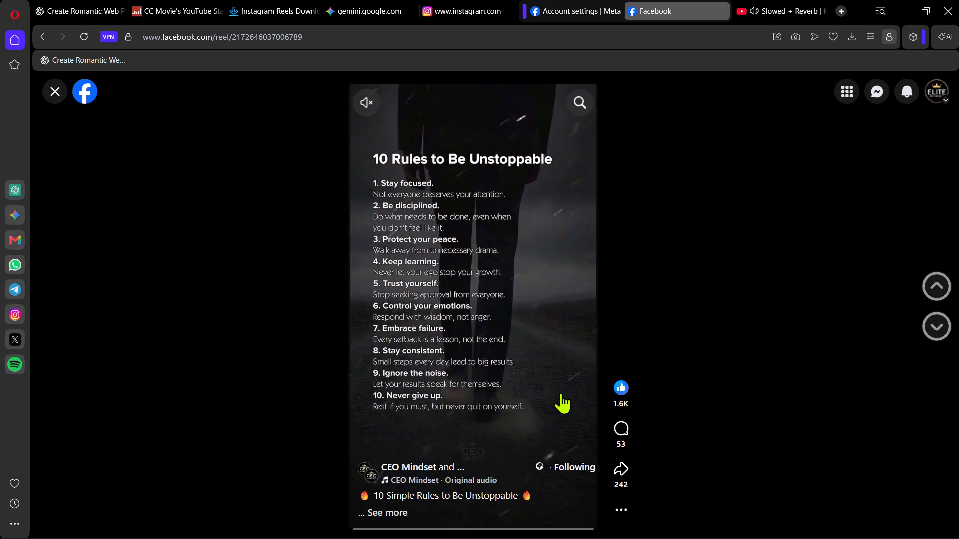
scroll(561, 393, "down", 4)
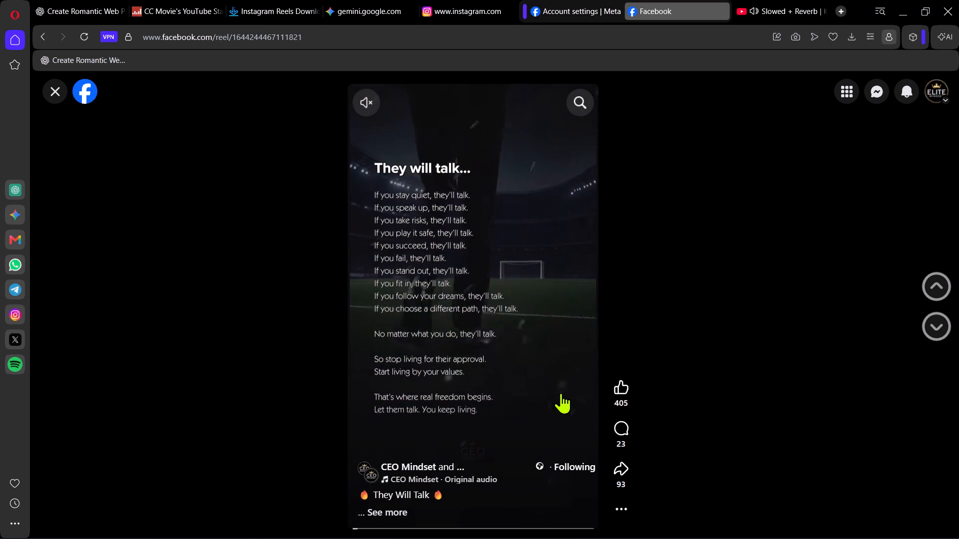
scroll(561, 393, "down", 6)
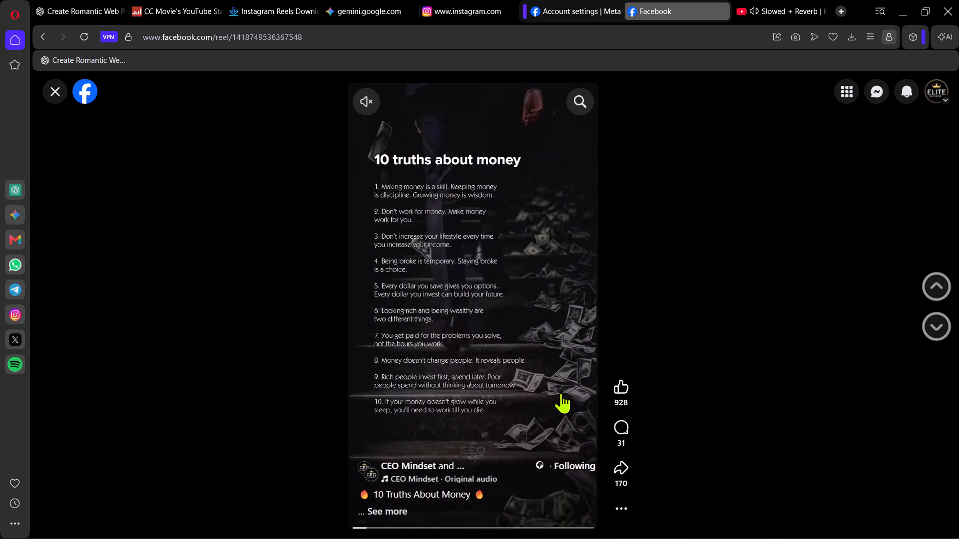
scroll(561, 393, "down", 3)
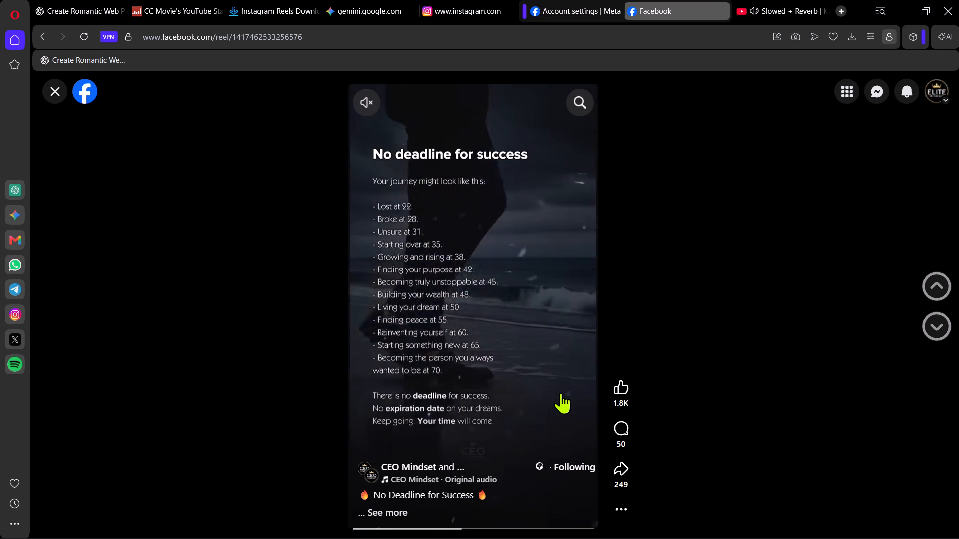
scroll(561, 393, "down", 6)
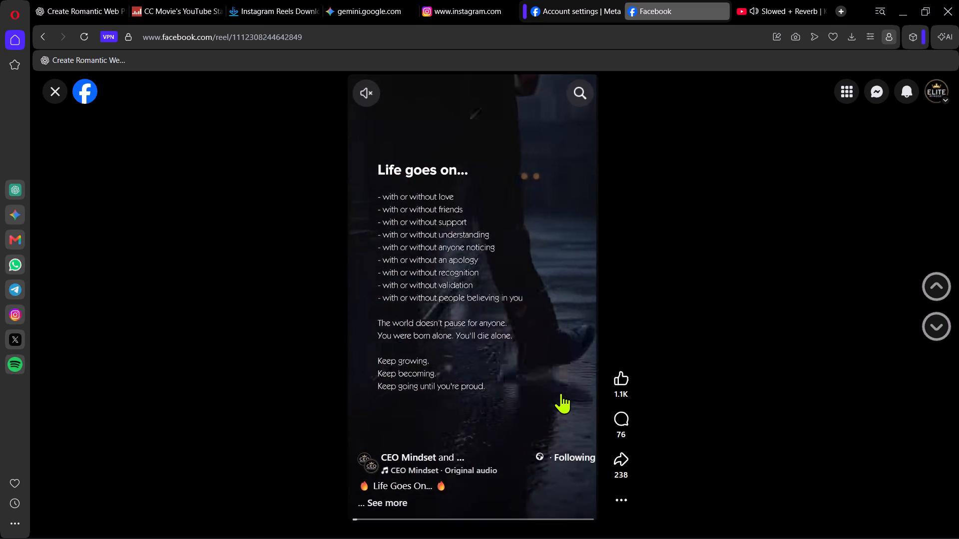
scroll(561, 393, "down", 5)
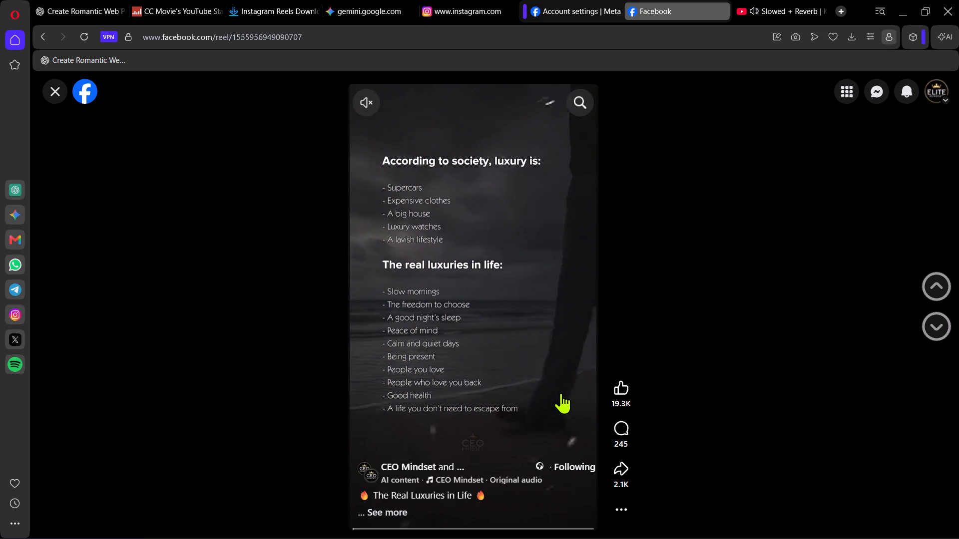
left_click(620, 388)
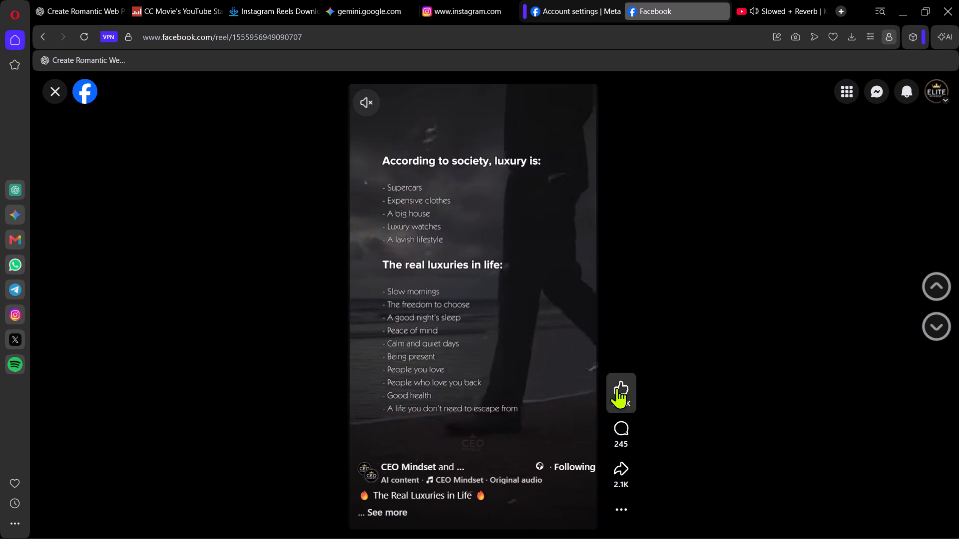
scroll(523, 389, "down", 3)
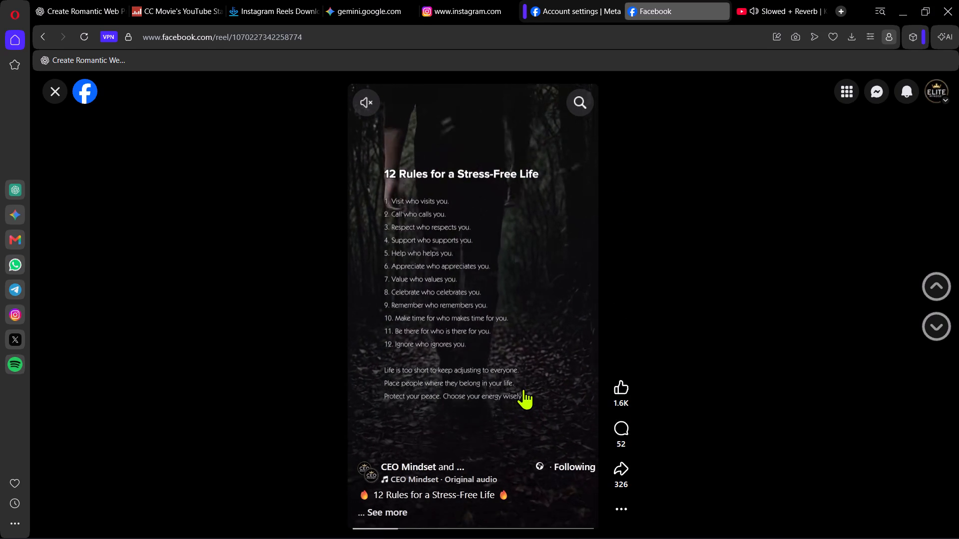
scroll(523, 389, "down", 5)
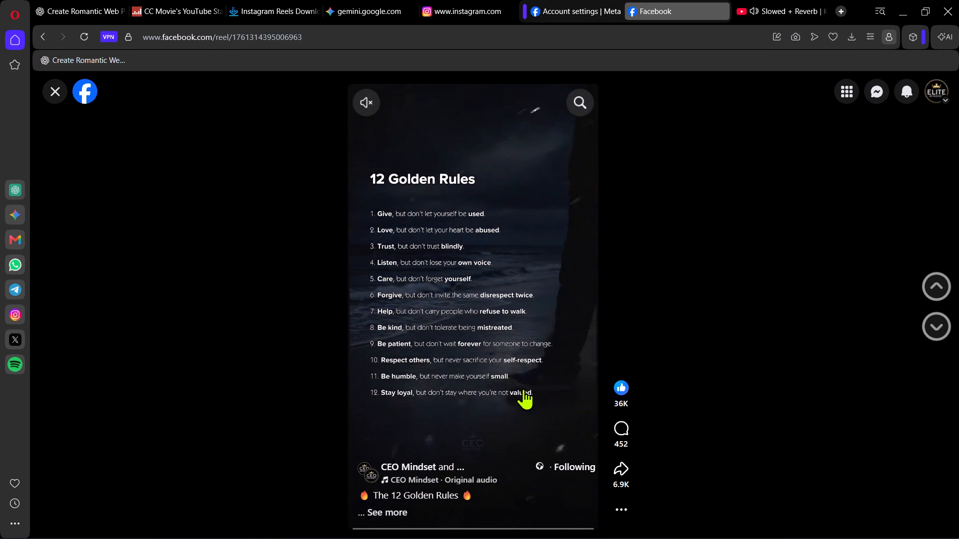
left_click(504, 344)
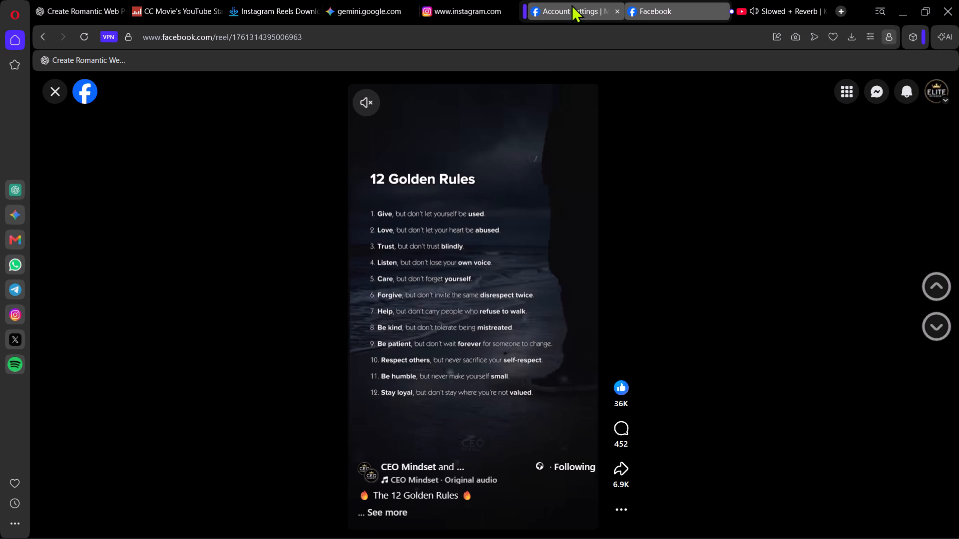
Back in VN, shrink the "EVERYTHING HAS A PRICE." title to roughly match the width of the quote lines below.
left_click(417, 524)
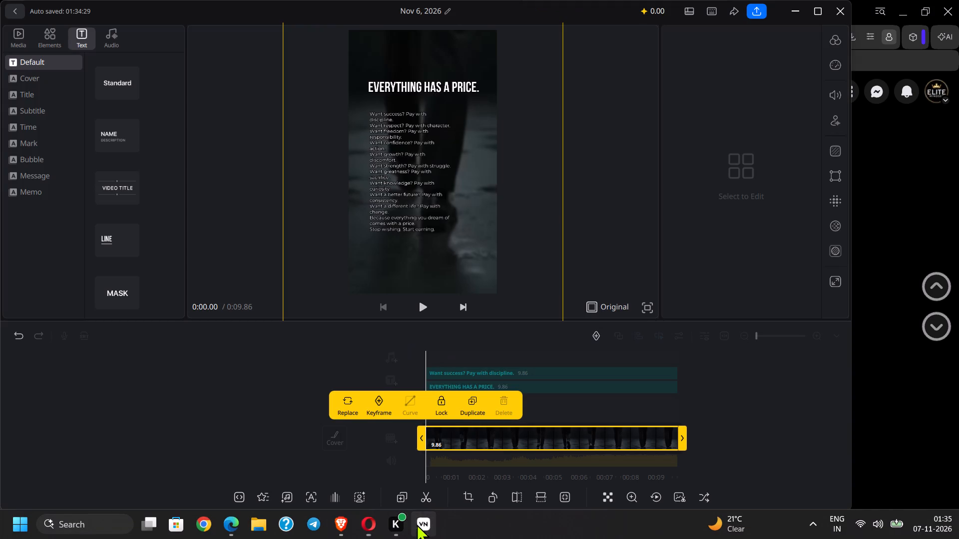
left_click(458, 93)
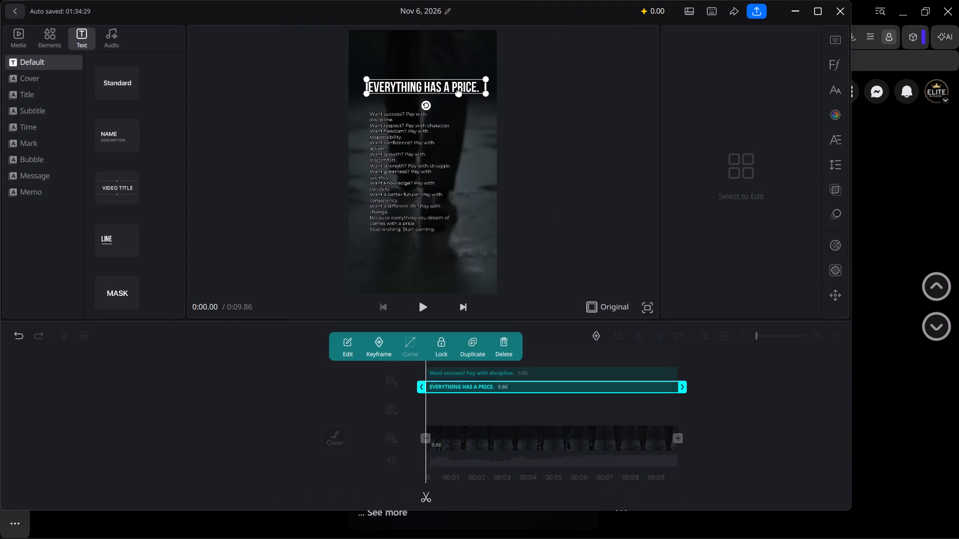
left_click_drag(485, 95, 467, 95)
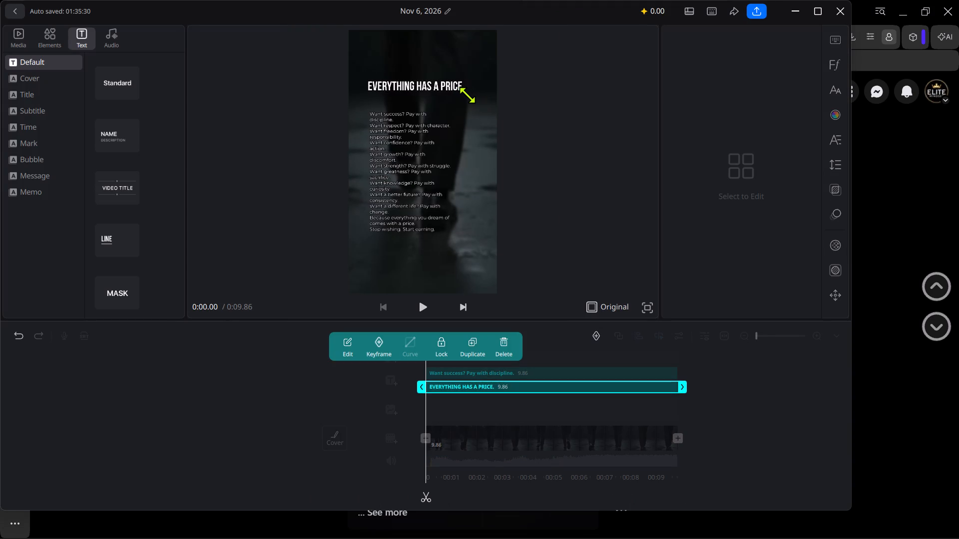
left_click_drag(467, 95, 455, 95)
left_click(549, 105)
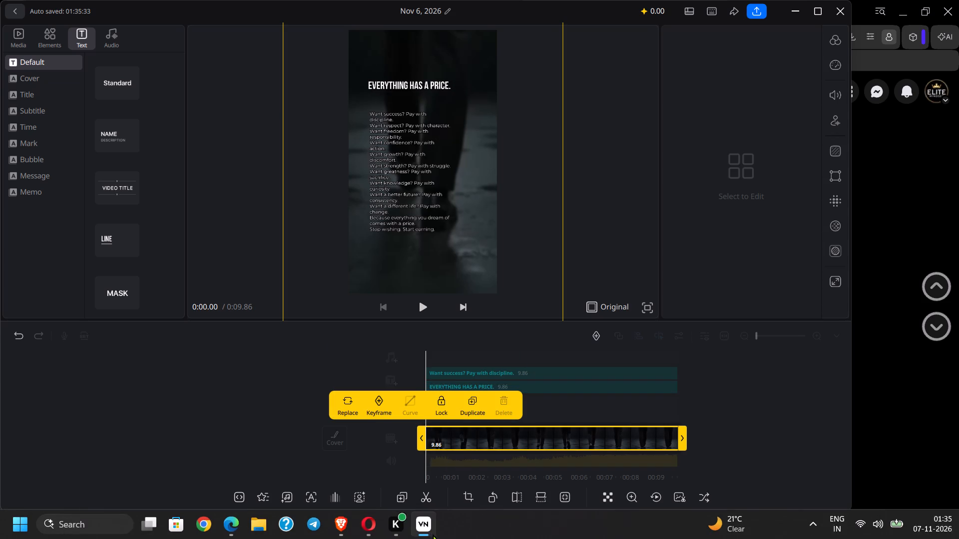
In Opera, examine the title and text proportions in CEO Mindset's "12 Rules for a Stress-Free Life" reel.
left_click(367, 526)
scroll(445, 337, "up", 4)
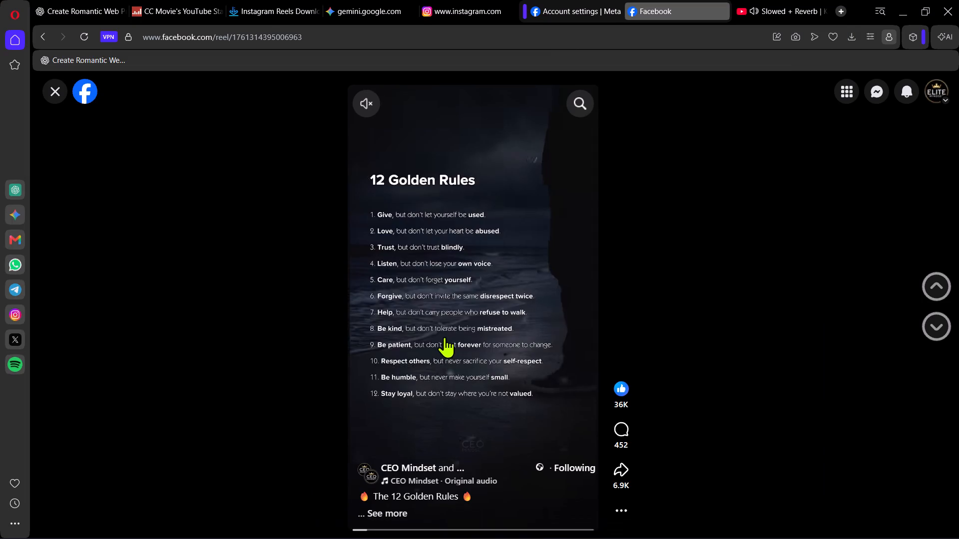
left_click(445, 337)
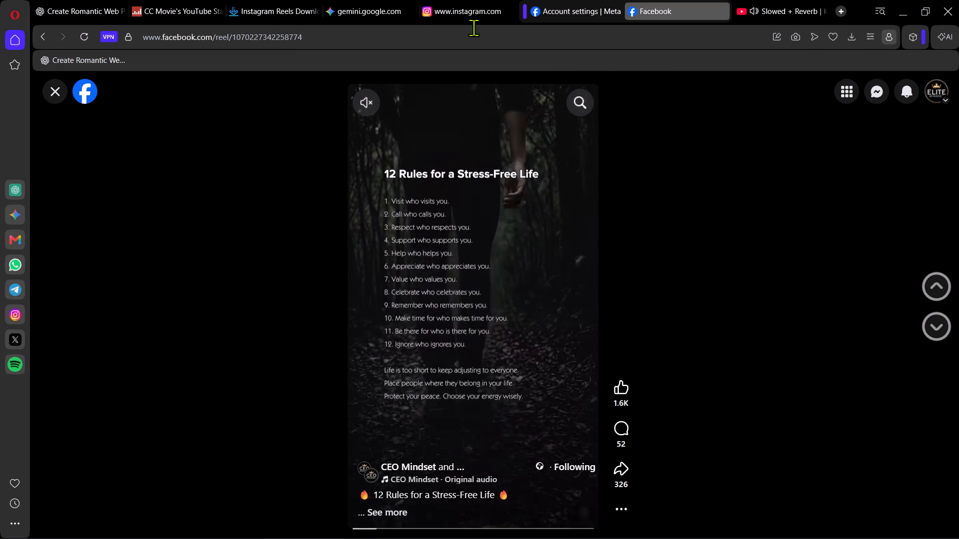
Back in VN, select the quote block below the title and open its text for editing.
left_click(423, 536)
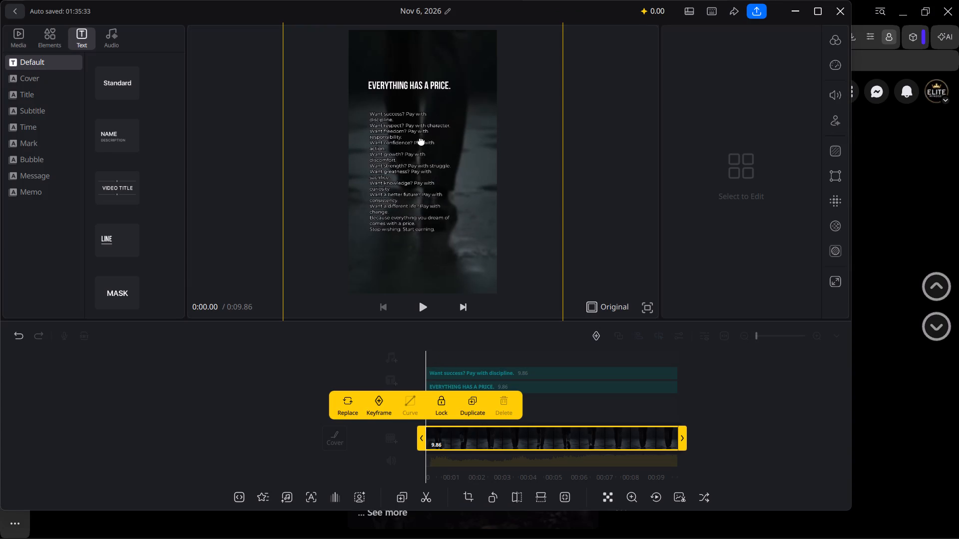
left_click(414, 88)
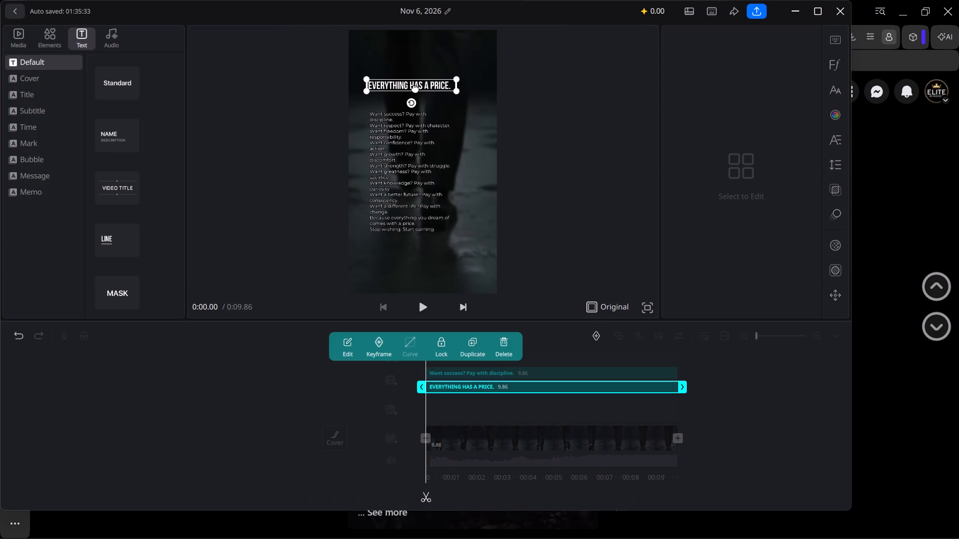
left_click(422, 86)
left_click(424, 154)
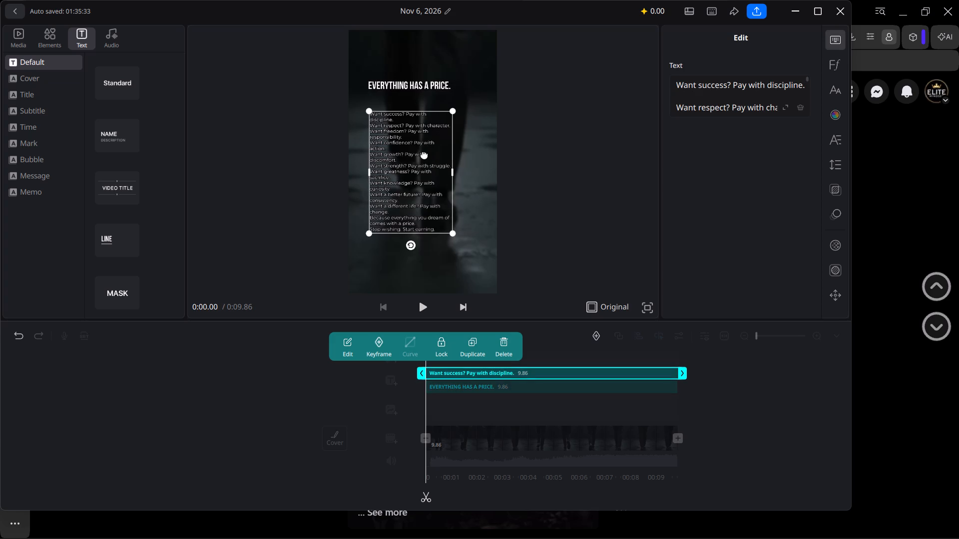
left_click(424, 154)
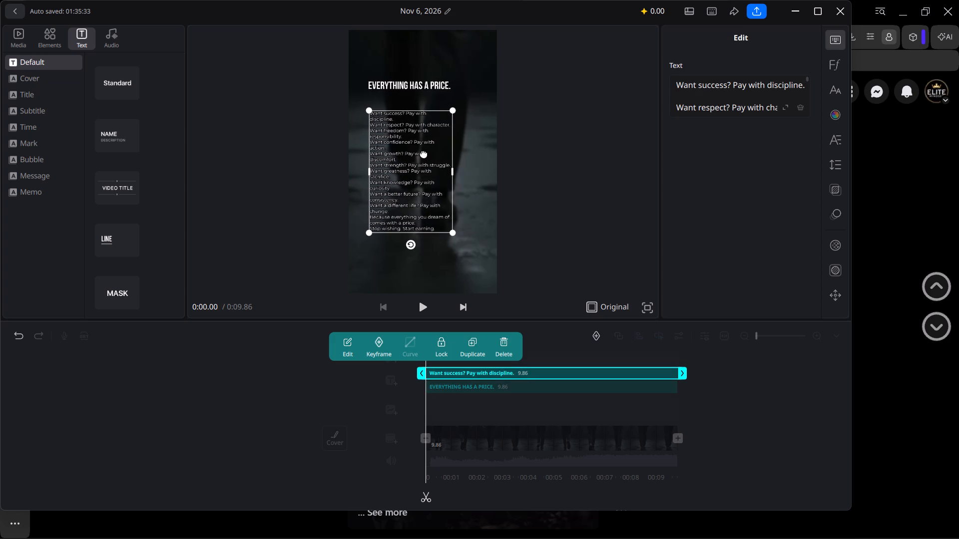
Nudge the quote block slightly left to line its text up with the title's left edge, and deselect it.
left_click(519, 168)
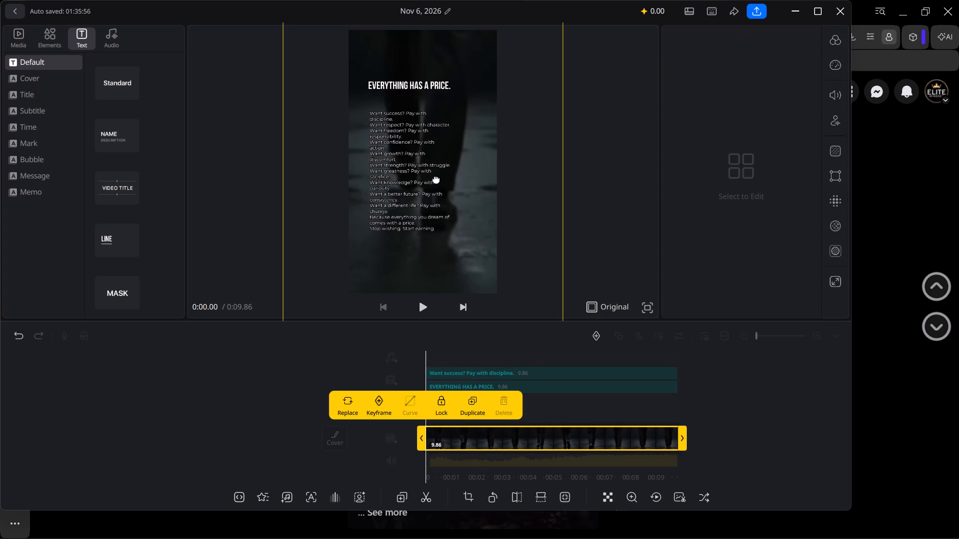
left_click(423, 172)
left_click(423, 172)
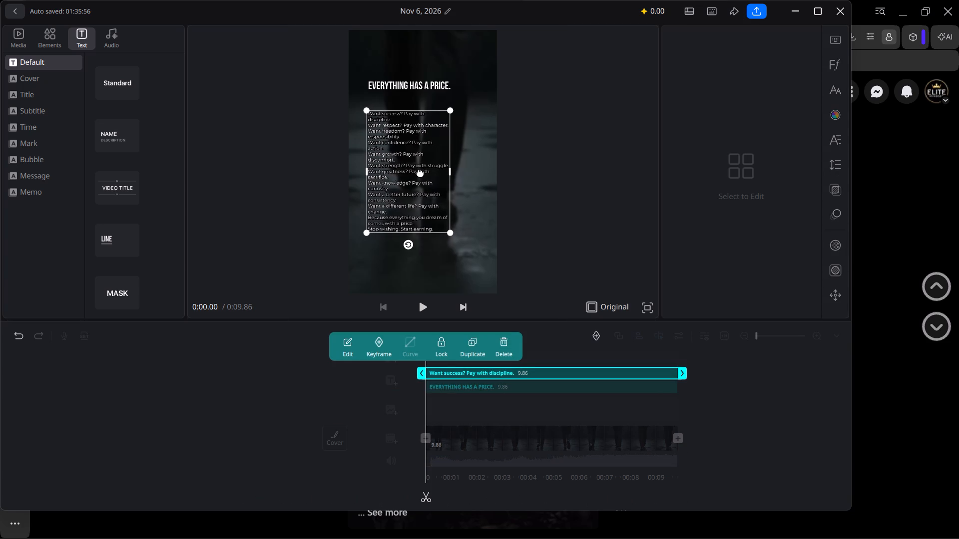
left_click(562, 186)
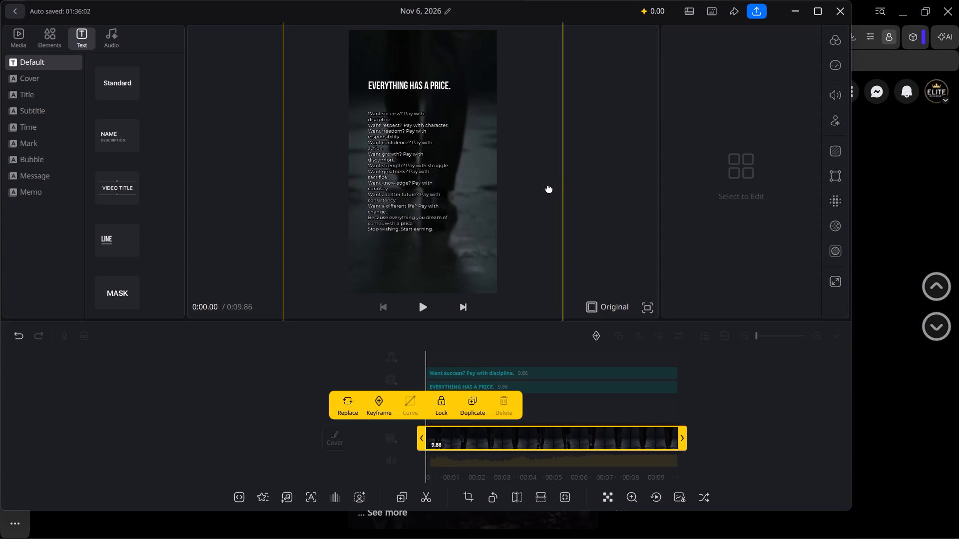
Enlarge the "EVERYTHING HAS A PRICE." title slightly, keeping its left edge in line with the quote block, and deselect it.
left_click(425, 85)
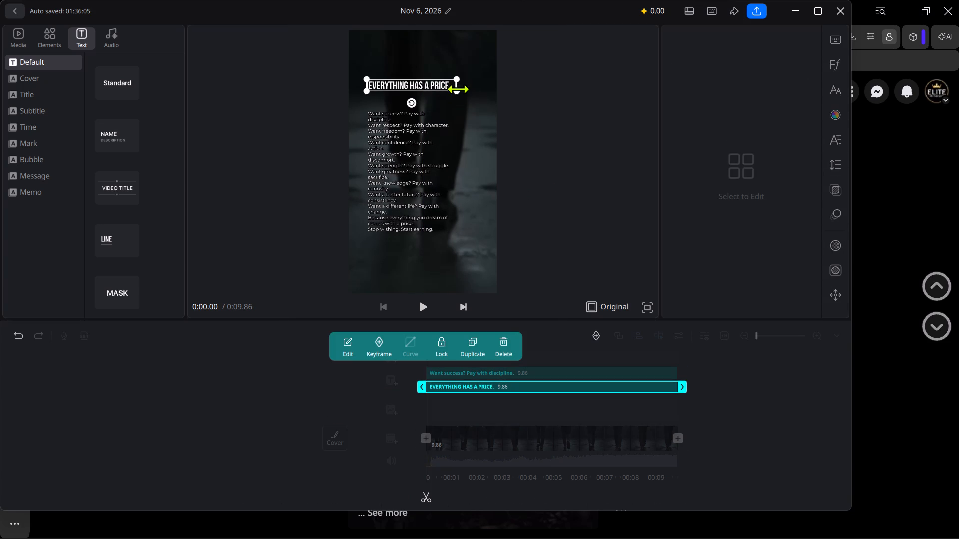
left_click_drag(459, 93, 462, 97)
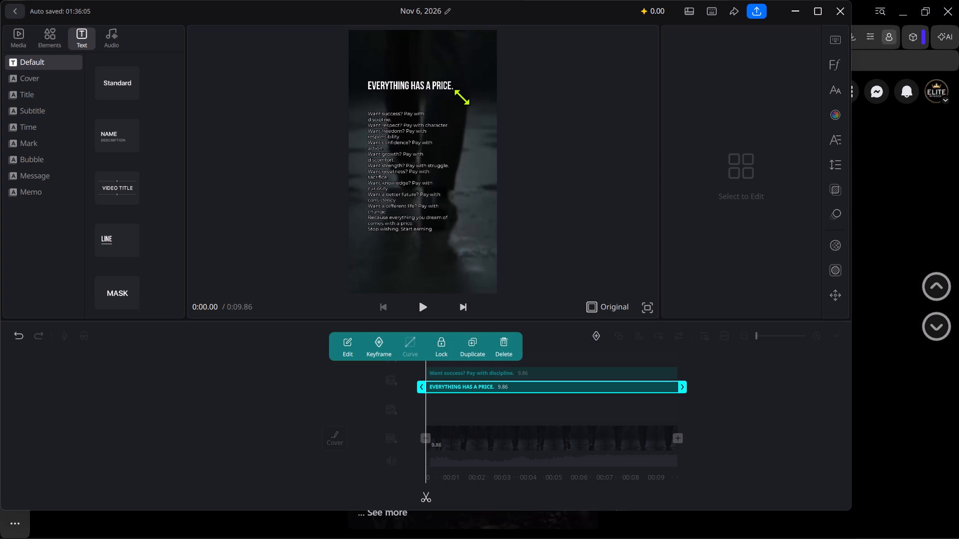
left_click_drag(462, 97, 466, 101)
left_click(551, 126)
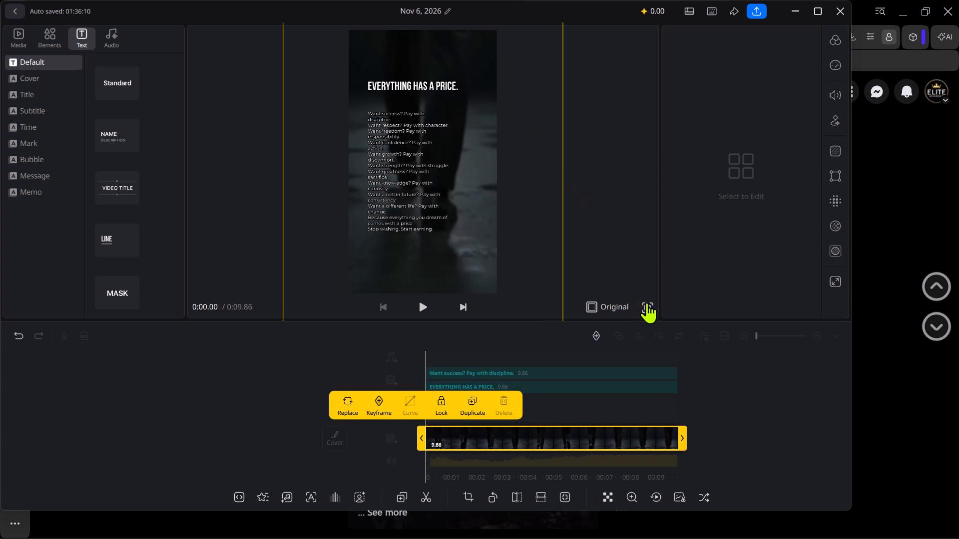
Examine the title and quote layout in the full-screen preview and check the font applied to the quote block.
left_click(651, 302)
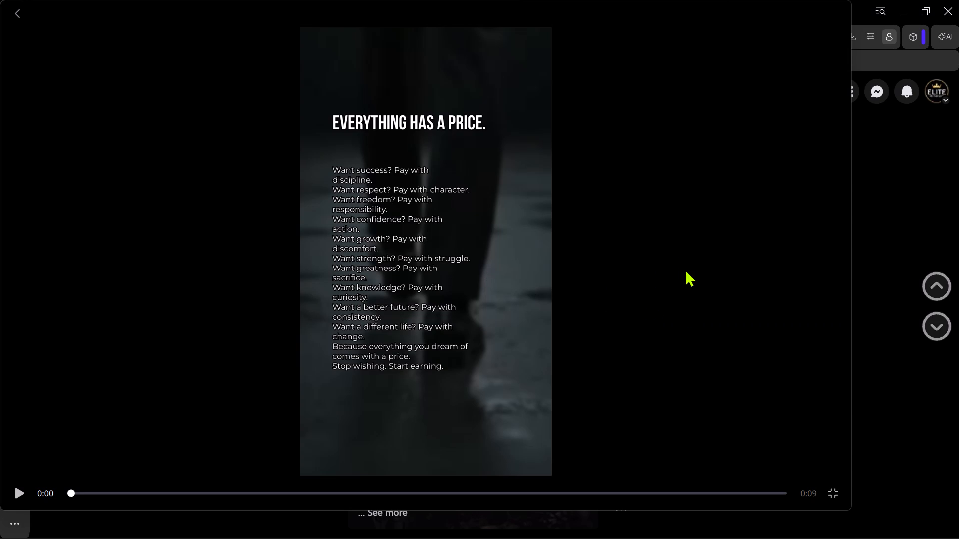
left_click(834, 496)
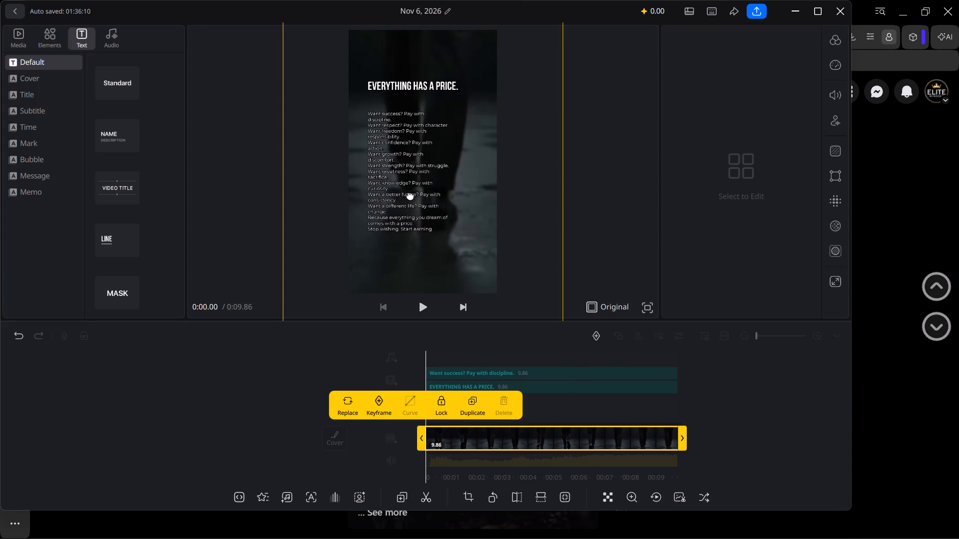
left_click(406, 196)
left_click(833, 67)
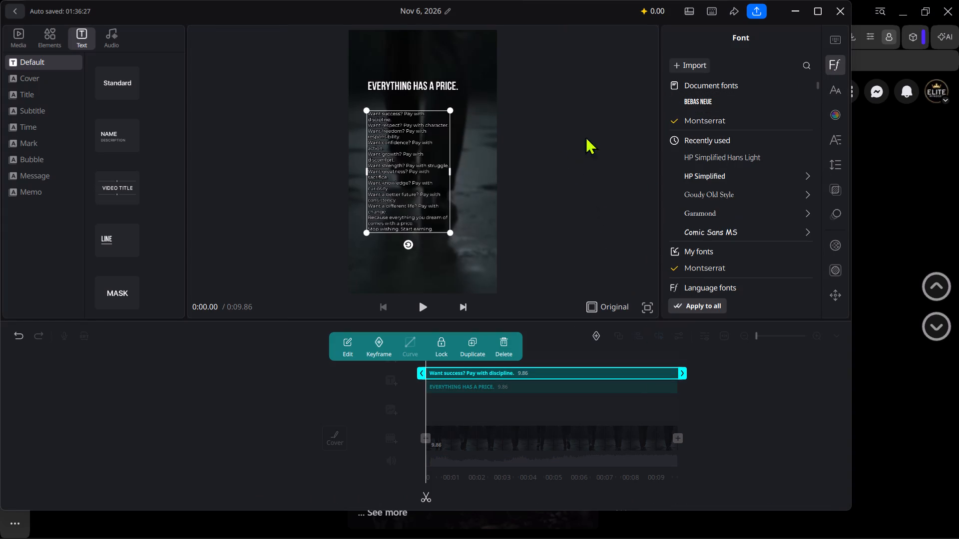
left_click(620, 139)
left_click(421, 184)
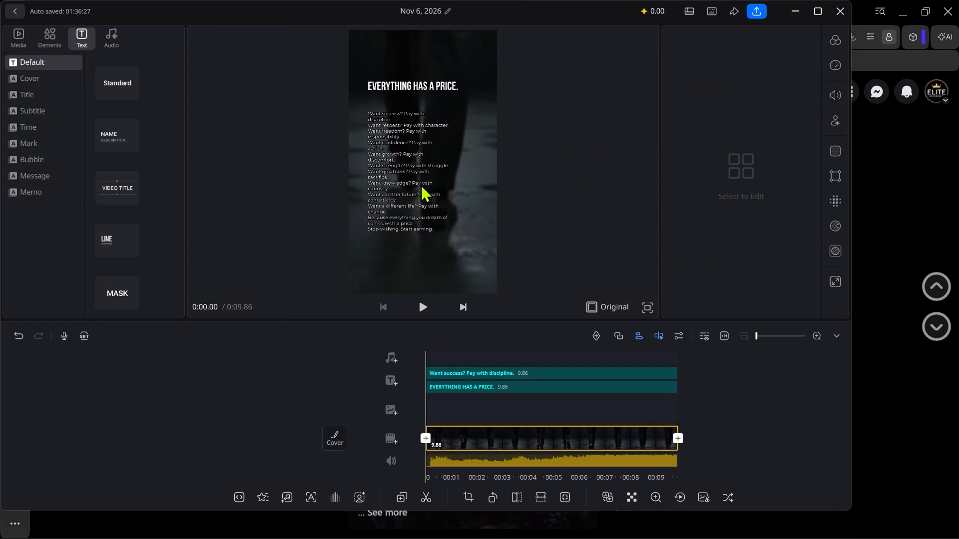
left_click(651, 310)
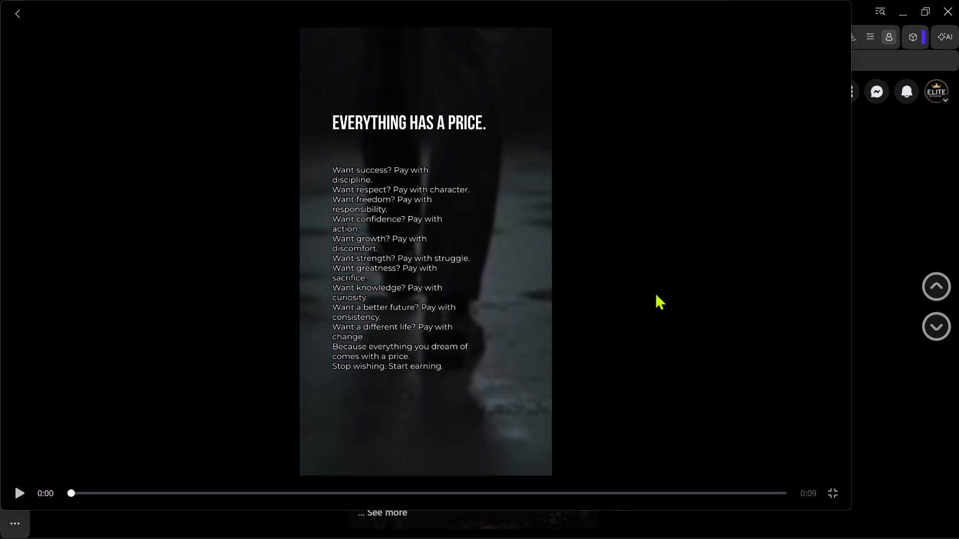
left_click(835, 494)
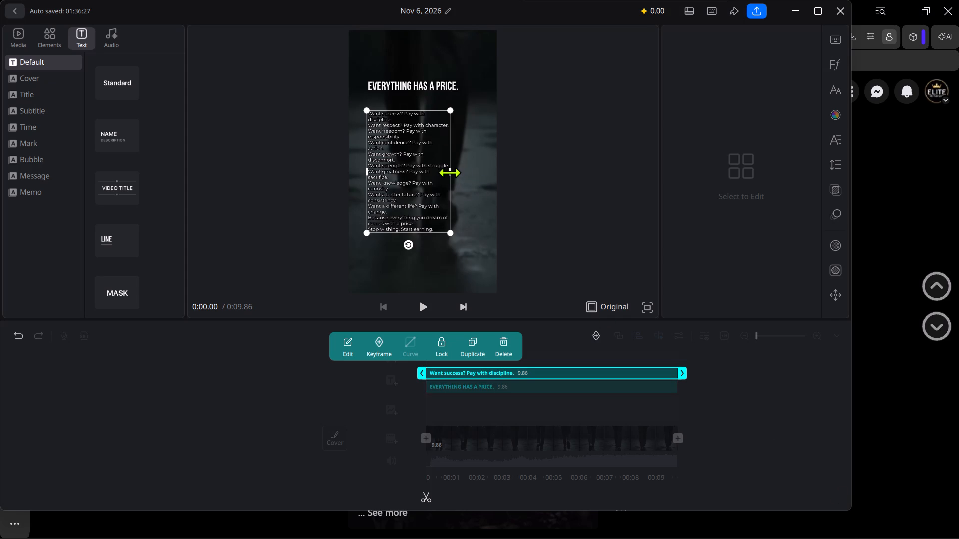
Narrow the quote block, and scale it up slightly so its text is larger beneath the title.
left_click_drag(449, 172, 444, 175)
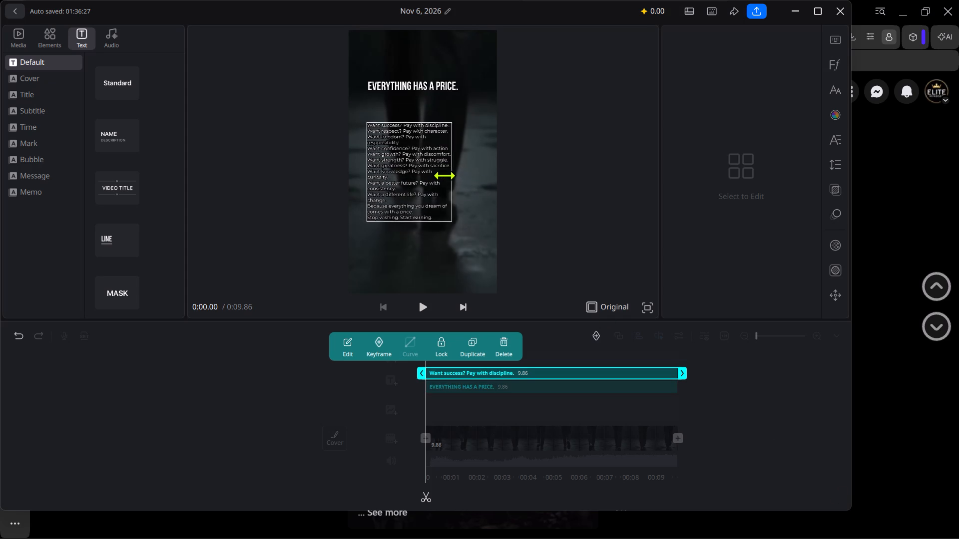
left_click_drag(444, 175, 444, 178)
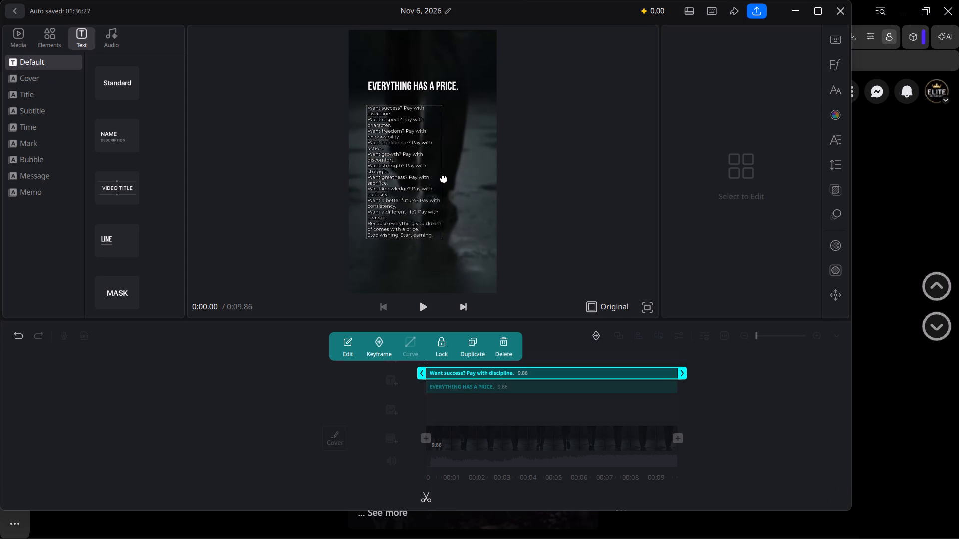
left_click_drag(444, 178, 442, 179)
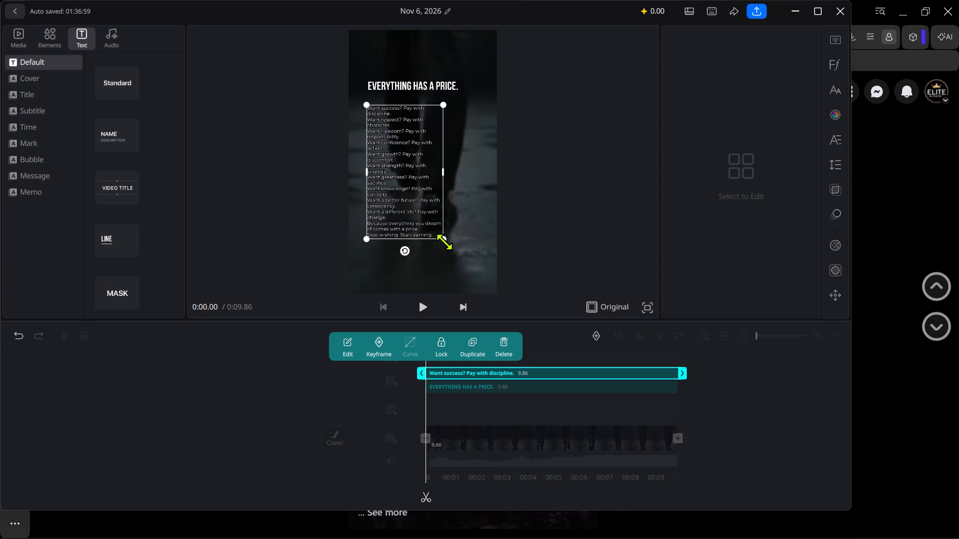
left_click_drag(444, 242, 446, 246)
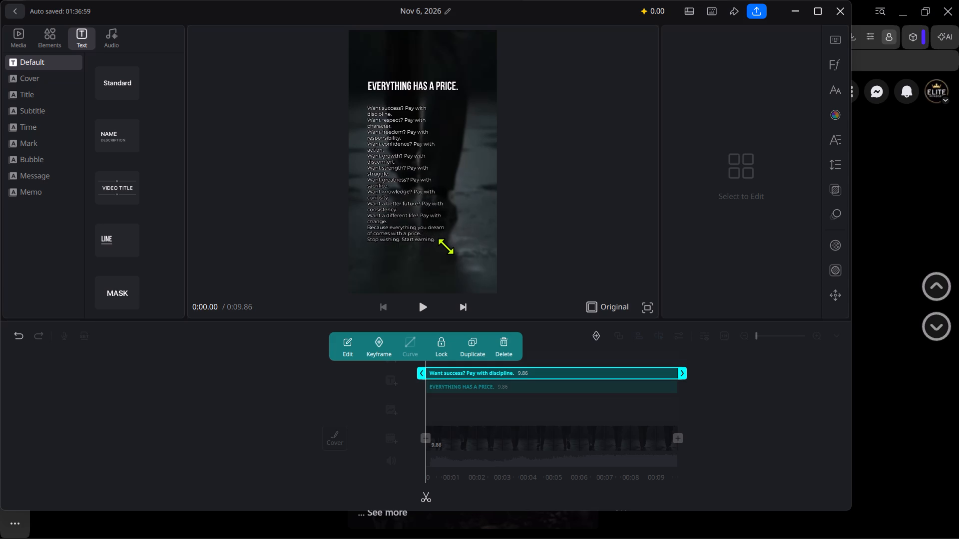
left_click_drag(446, 246, 450, 251)
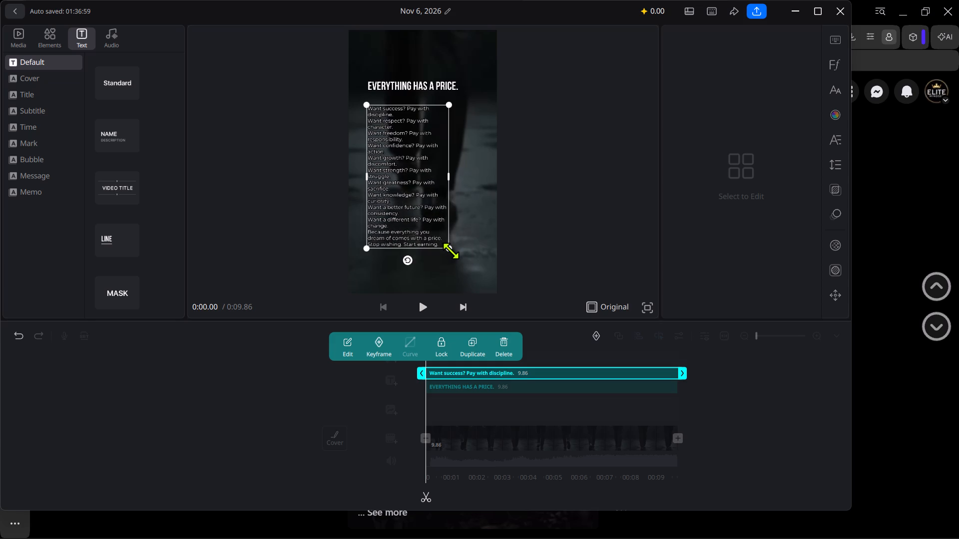
Cut the closing lines "Because everything you dream of comes with a price." and "Stop wishing. Start earning." from the quote text.
left_click(419, 233)
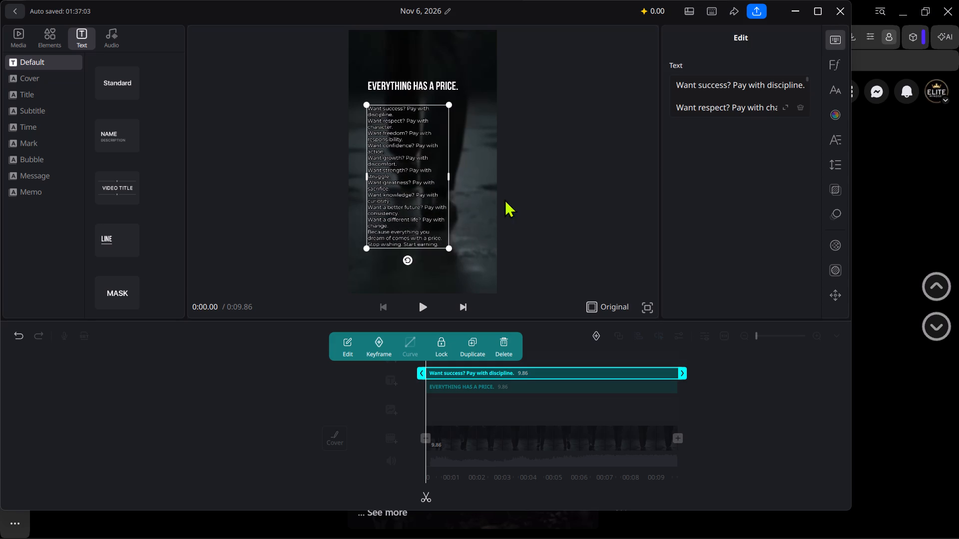
scroll(756, 105, "down", 14)
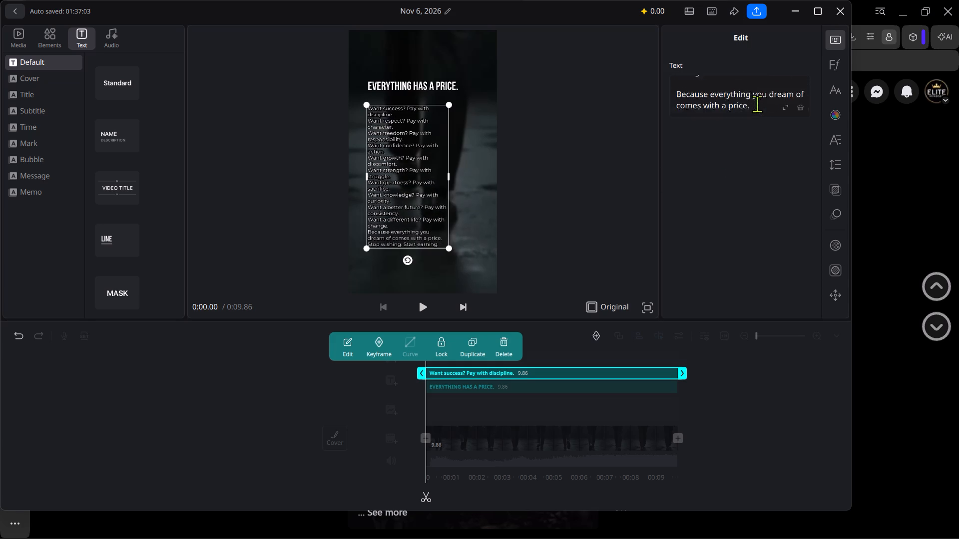
scroll(757, 104, "down", 5)
scroll(757, 104, "up", 2)
scroll(757, 104, "down", 4)
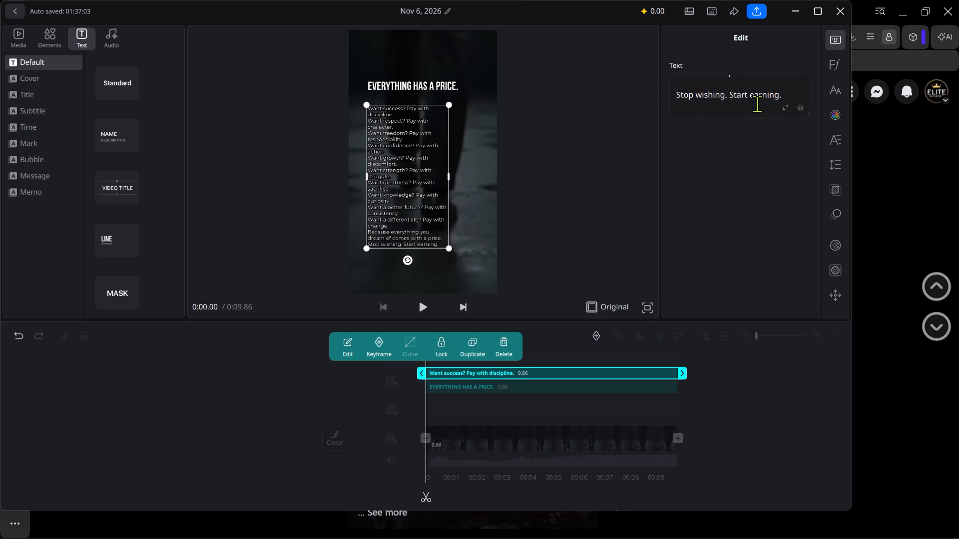
scroll(757, 104, "down", 4)
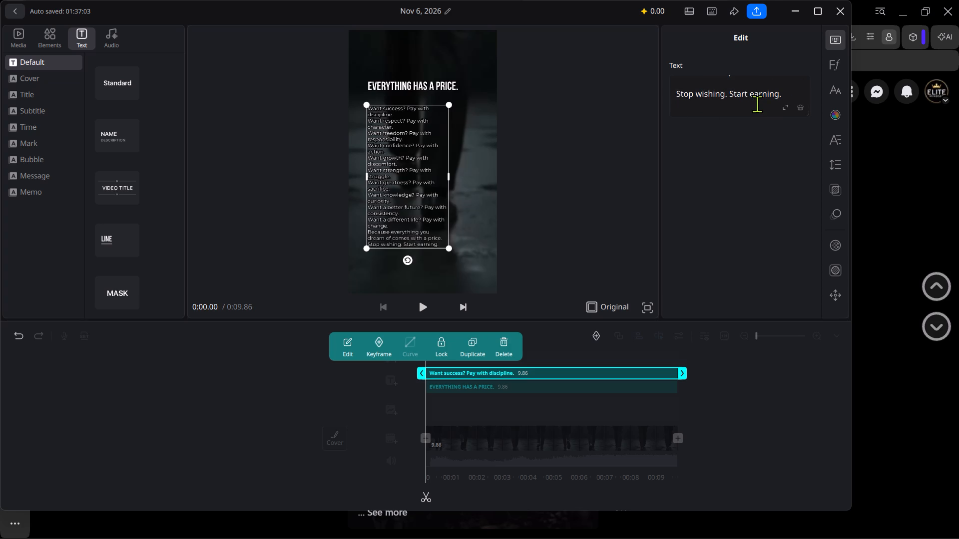
scroll(757, 104, "up", 2)
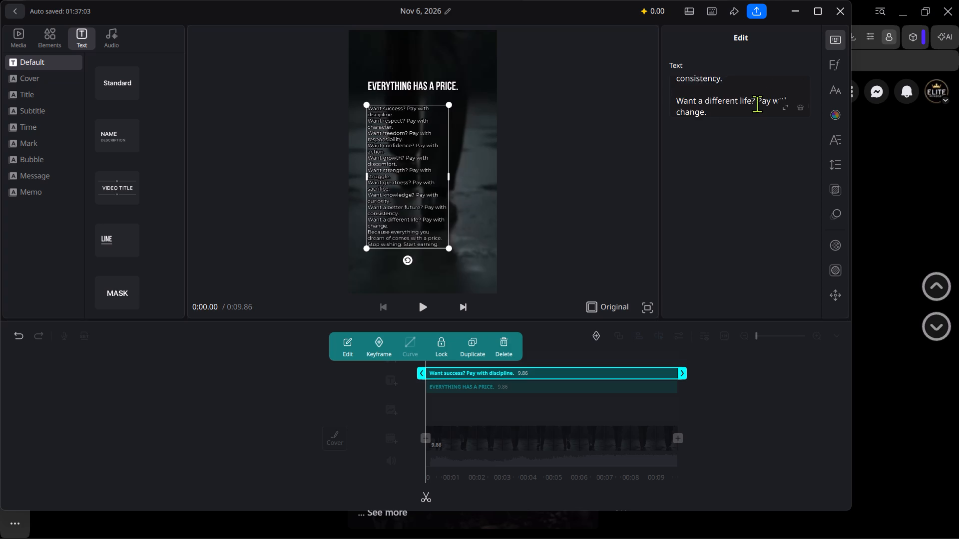
scroll(757, 104, "down", 2)
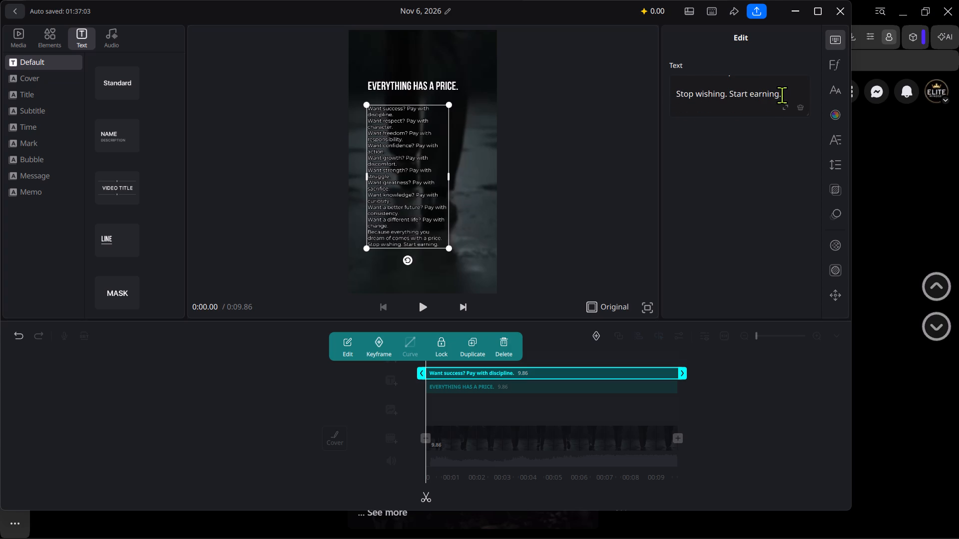
left_click_drag(789, 90, 643, 68)
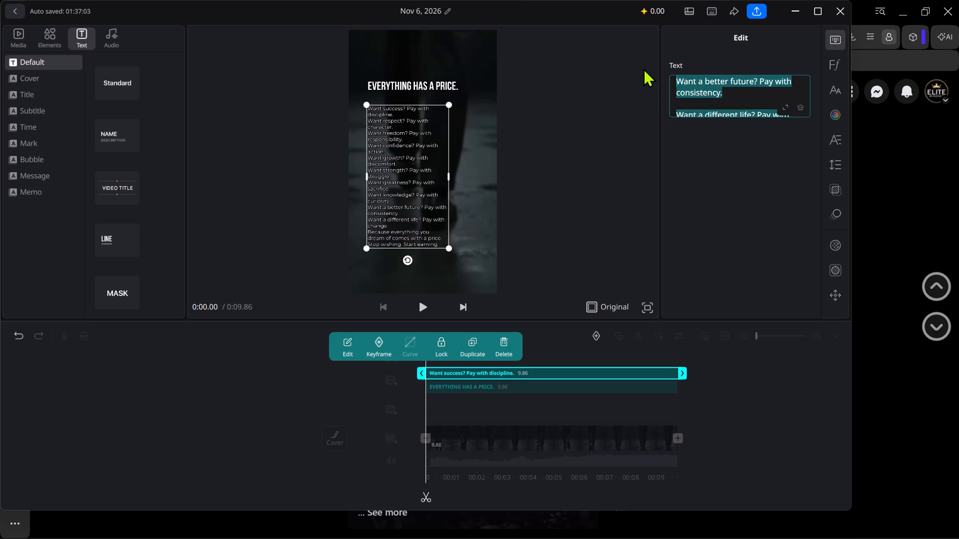
left_click_drag(643, 68, 657, 128)
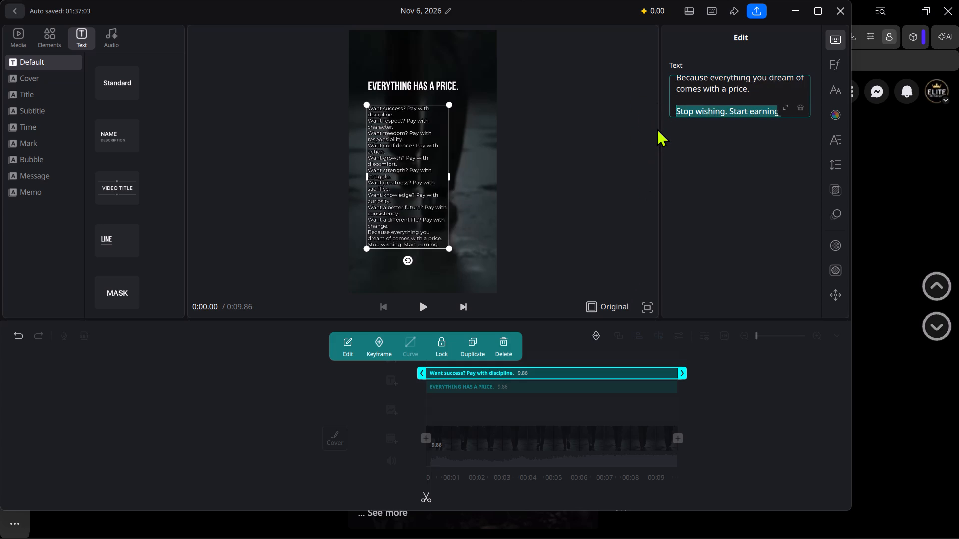
left_click_drag(657, 128, 692, 112)
left_click(790, 103)
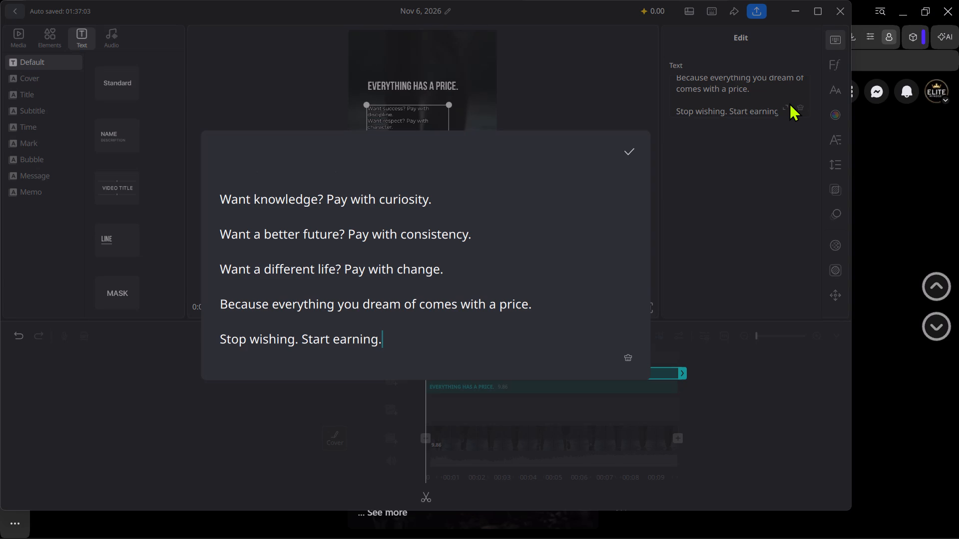
left_click_drag(387, 342, 290, 319)
left_click_drag(290, 319, 196, 299)
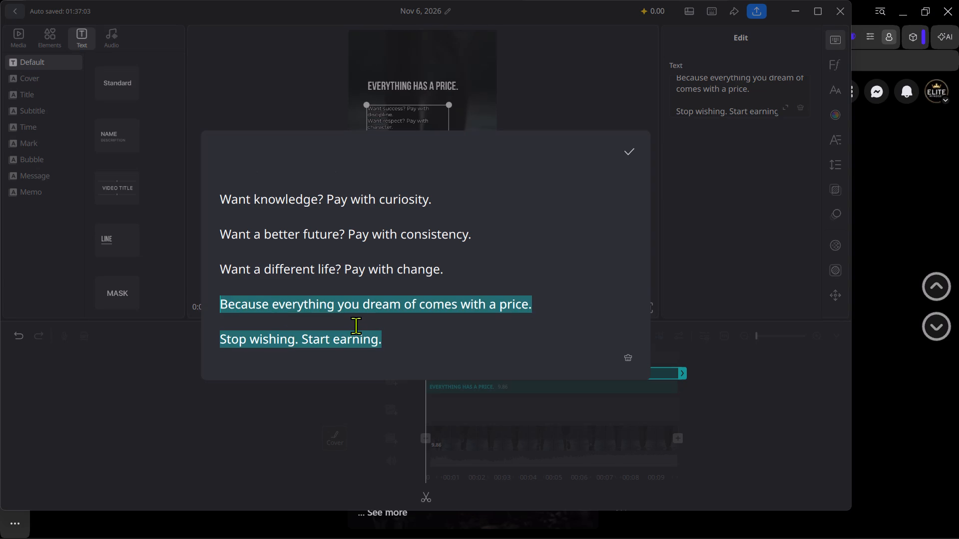
key("ctrl+x")
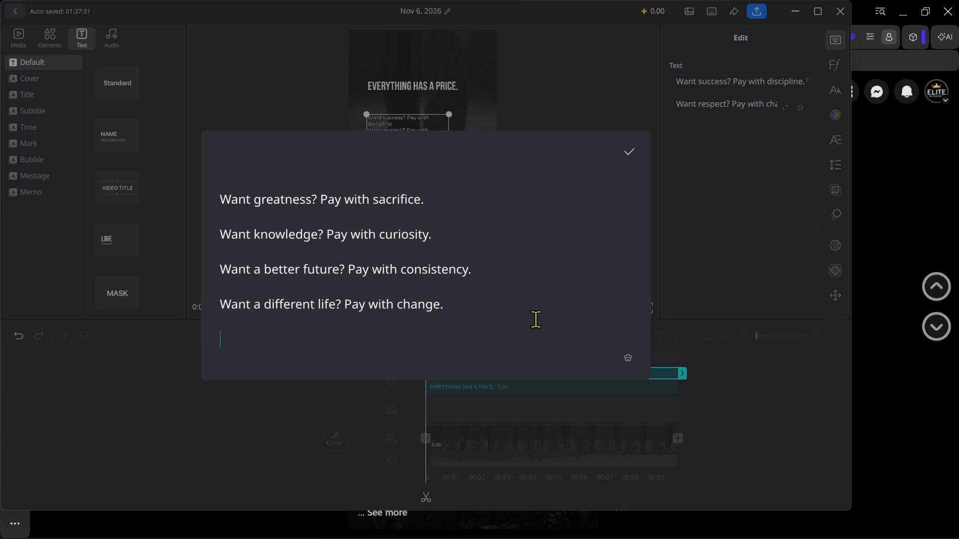
key("BackSpace")
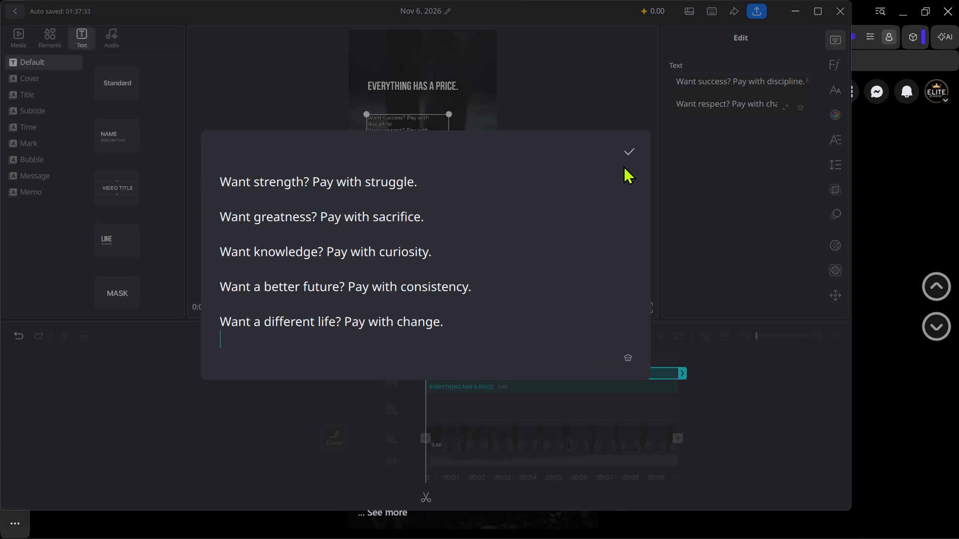
left_click(628, 152)
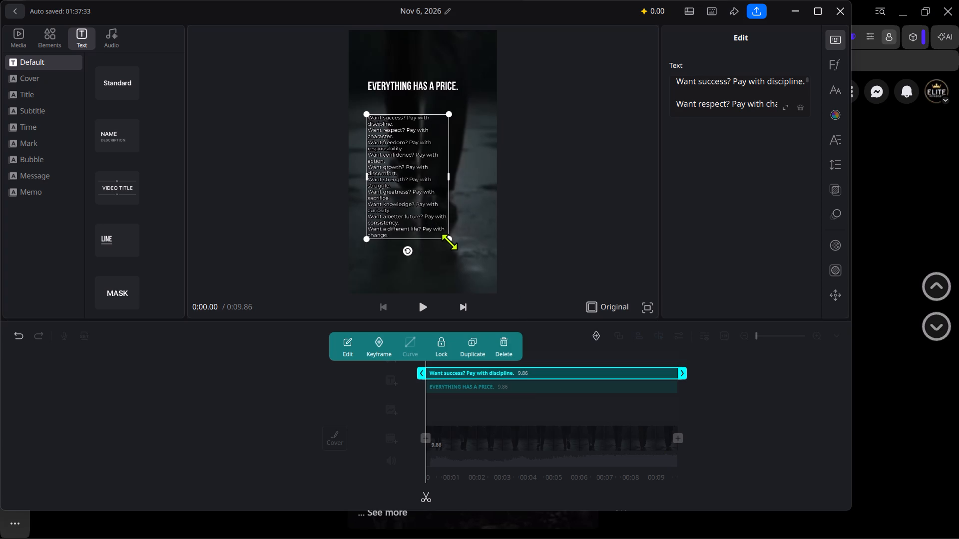
left_click(599, 232)
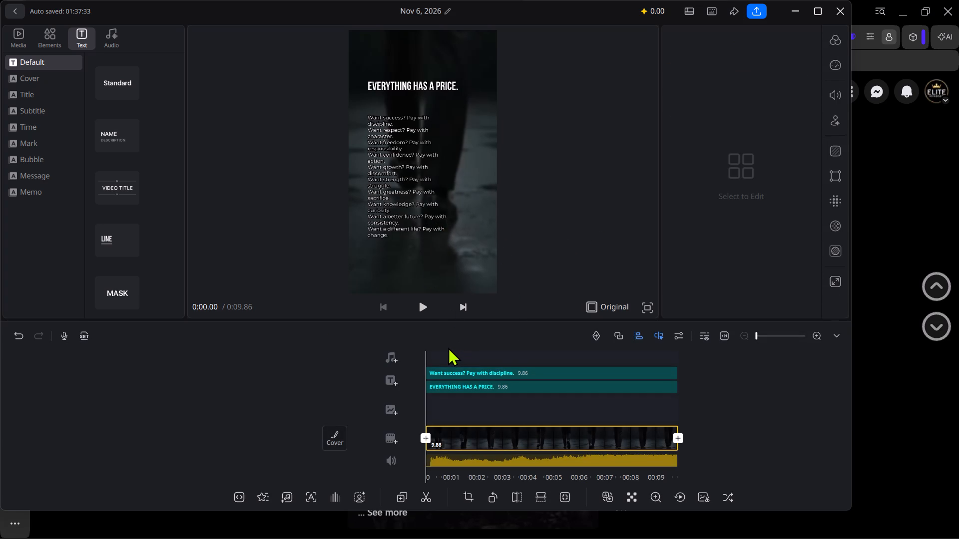
left_click(298, 370)
Move the title and the quote block slightly higher in the frame, keeping their left edges roughly aligned, and deselect.
left_click(394, 200)
left_click(394, 200)
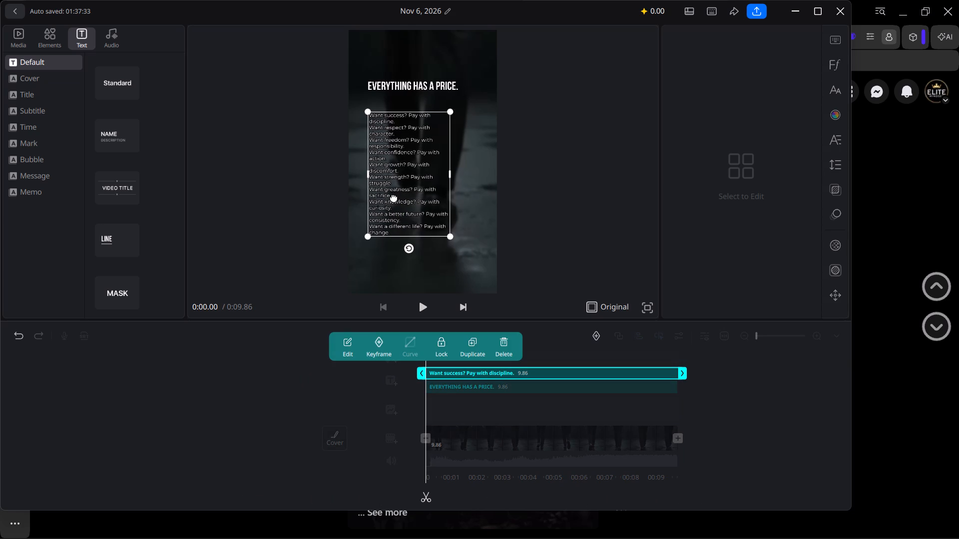
left_click(410, 82)
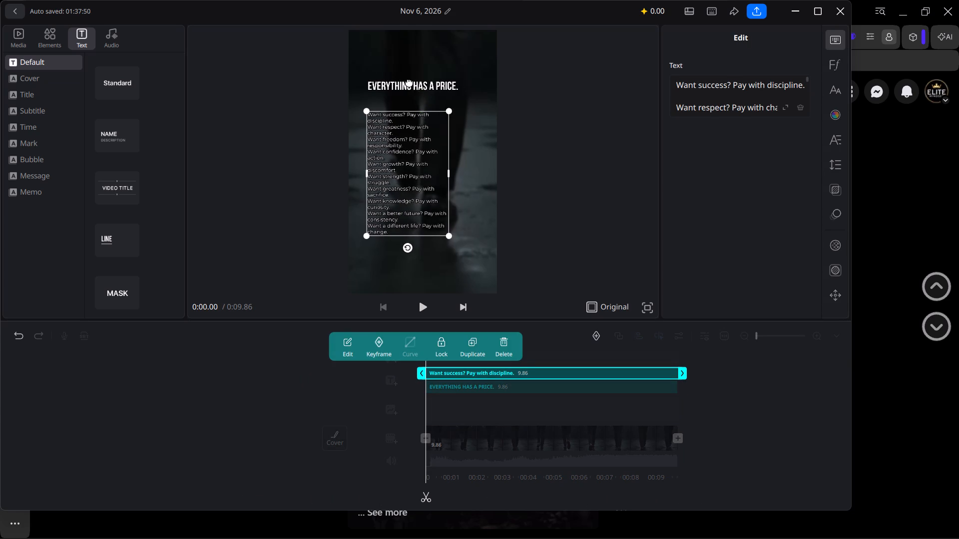
left_click_drag(409, 82, 408, 75)
left_click(406, 143)
left_click_drag(406, 144, 404, 137)
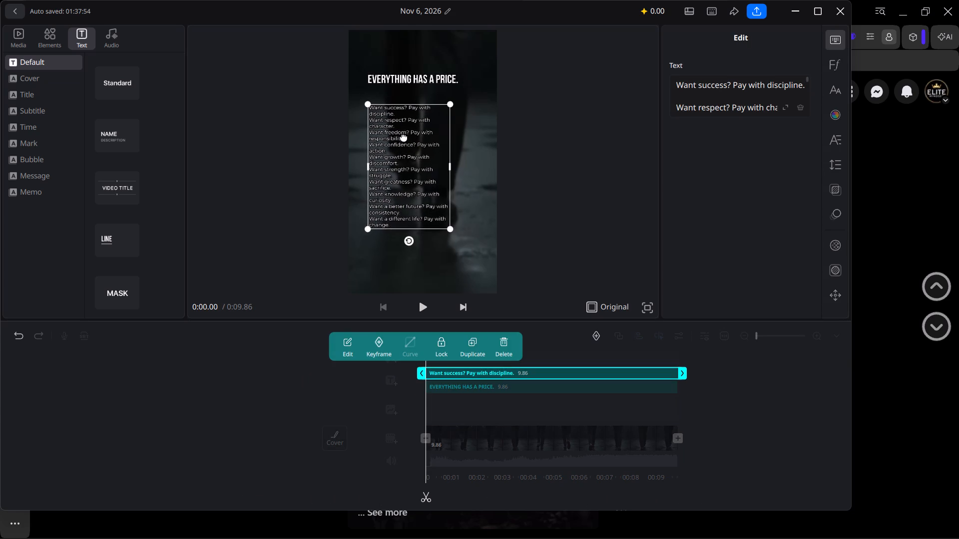
left_click_drag(404, 137, 404, 135)
left_click(622, 231)
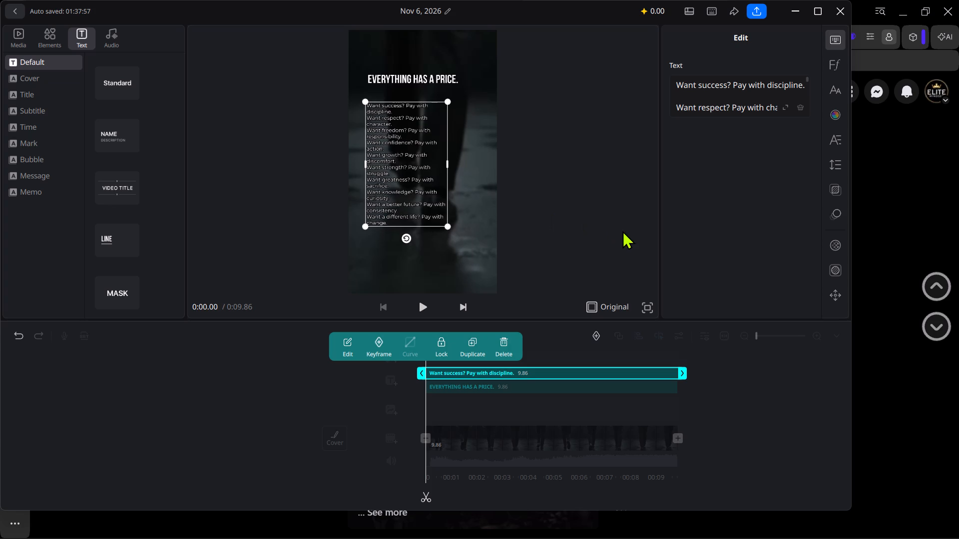
Add a Standard text layer containing the cut closing lines "Because everything you dream of comes with a price." and "Stop wishing. Start earning.".
left_click(122, 76)
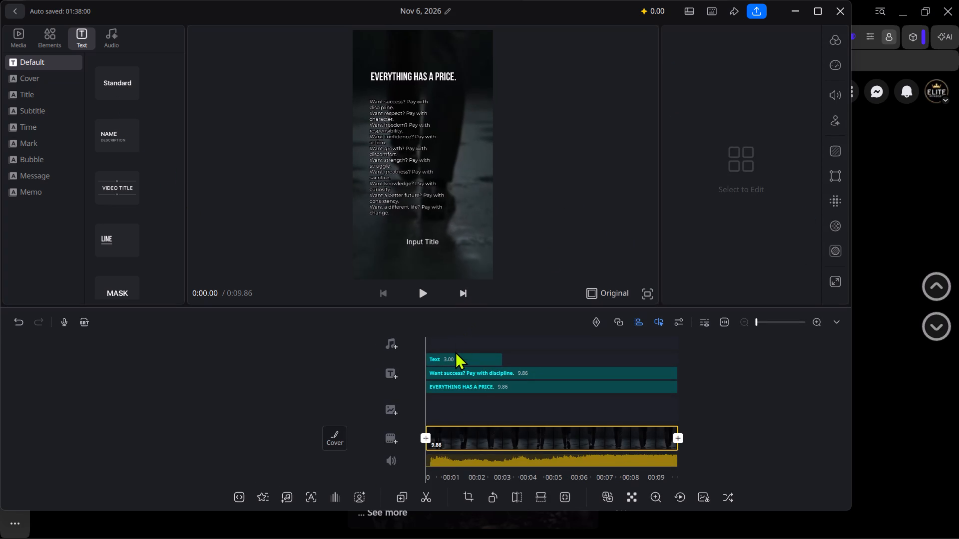
left_click(455, 354)
left_click(352, 330)
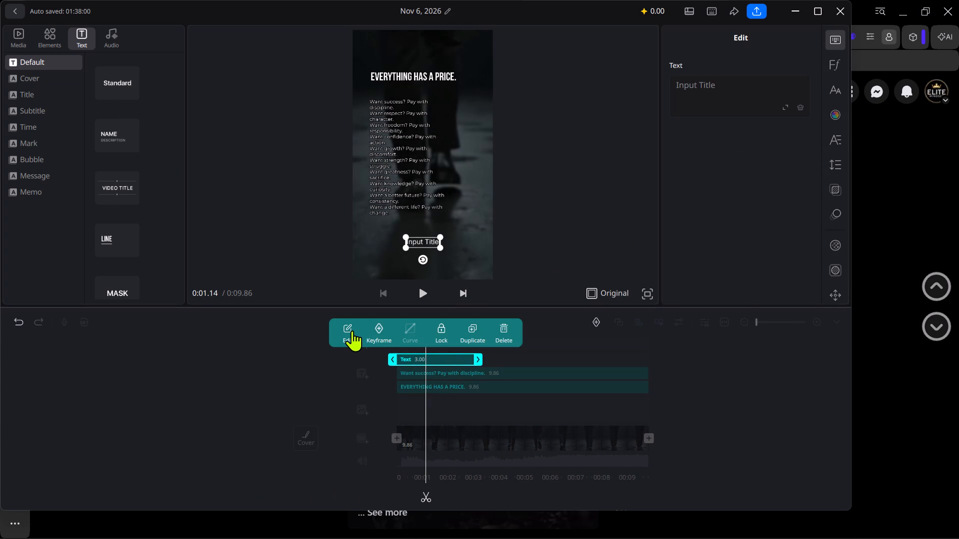
left_click(718, 95)
key("ctrl+v")
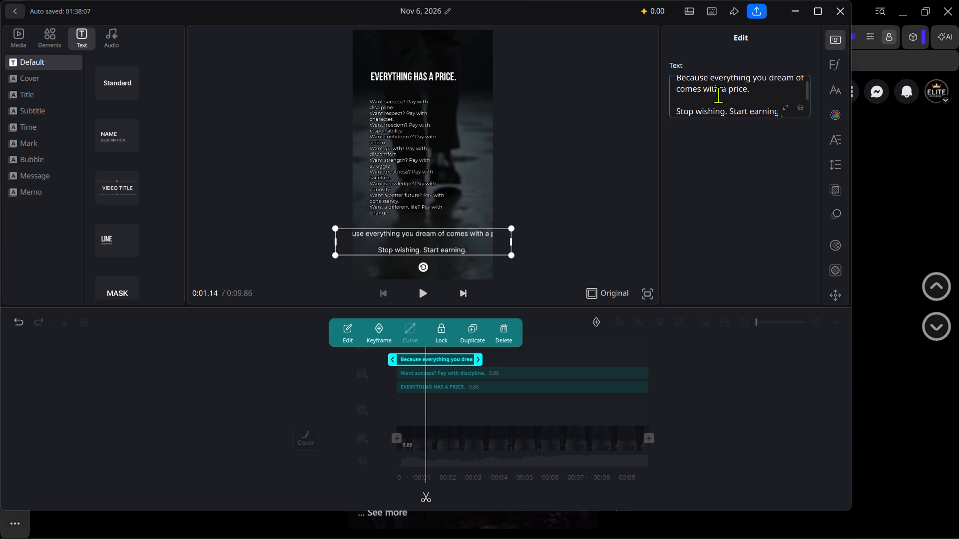
Format the closing text in left-aligned Montserrat, scaled down slightly and placed just below the quote block.
left_click(839, 63)
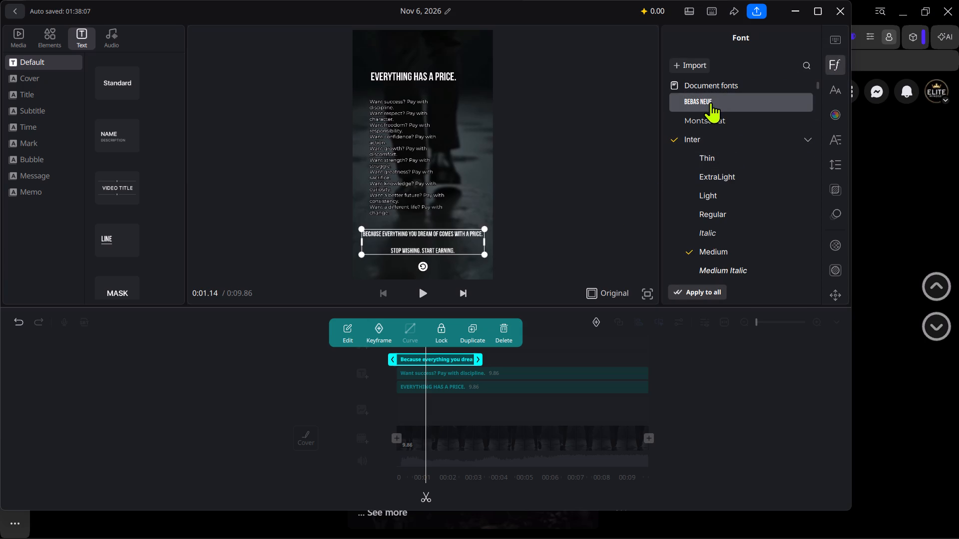
left_click(711, 113)
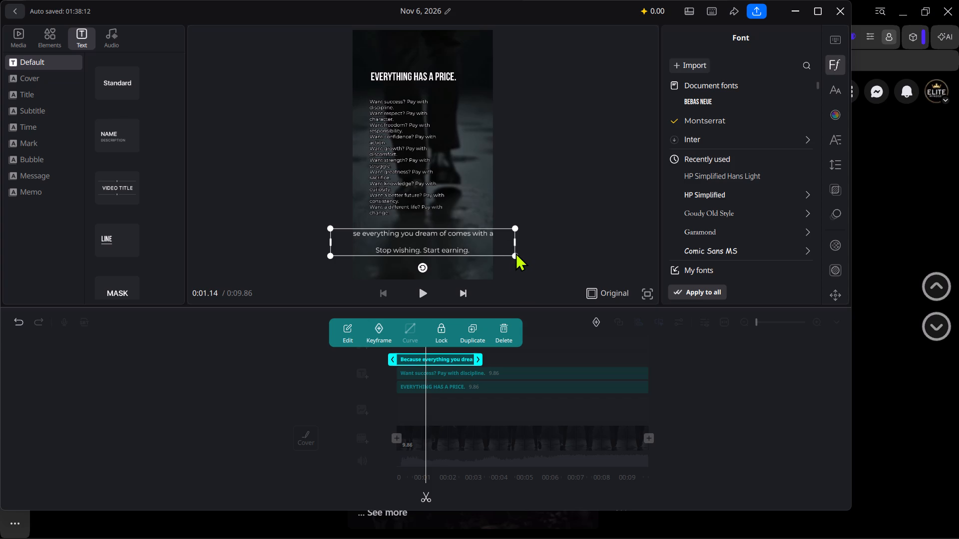
left_click_drag(513, 253, 485, 251)
left_click(838, 142)
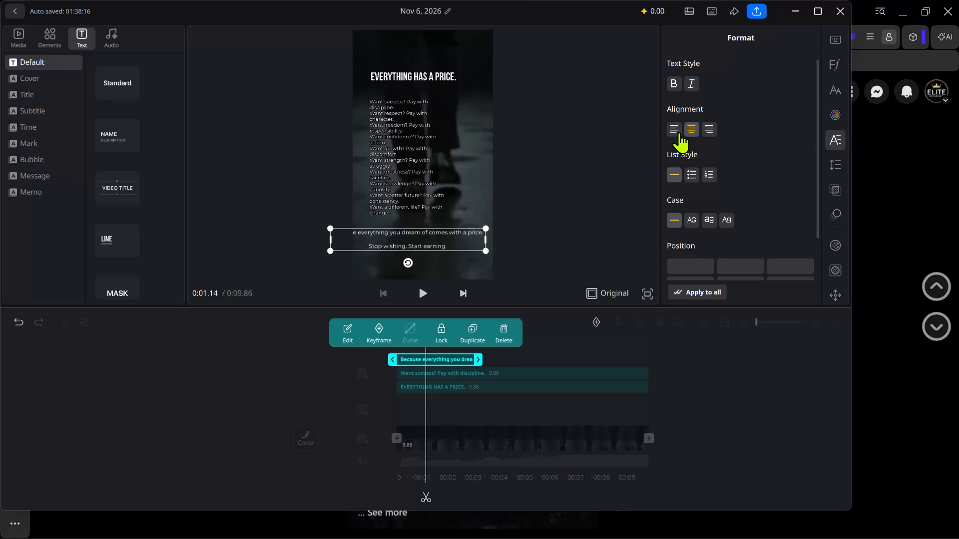
left_click(679, 132)
left_click_drag(437, 234, 450, 225)
left_click(837, 60)
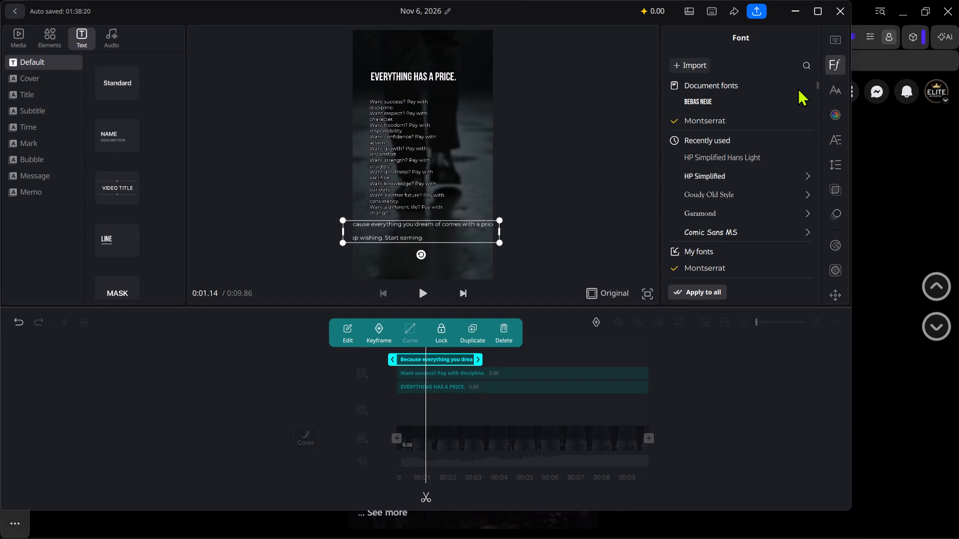
Remove the blank line between "Because everything you dream of comes with a price." and "Stop wishing. Start earning." in the closing text.
left_click(839, 38)
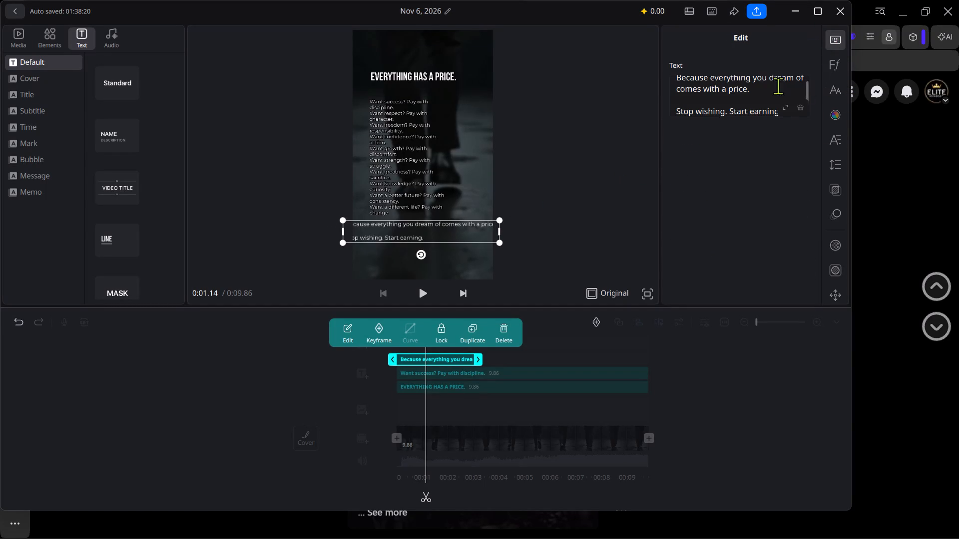
left_click(722, 100)
key("BackSpace")
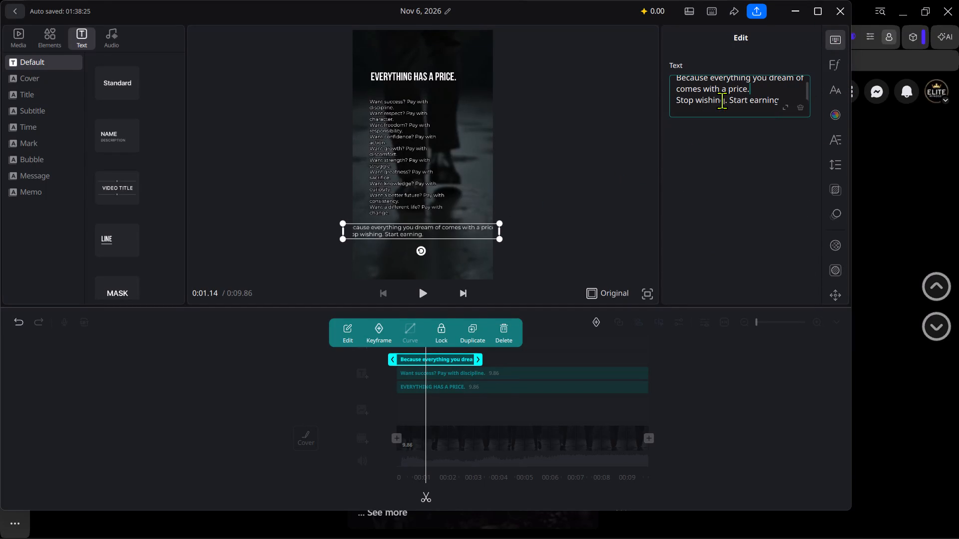
Dismiss the script host pop-up, launch VN again and reopen the "Nov 6, 2026" project.
left_click(503, 323)
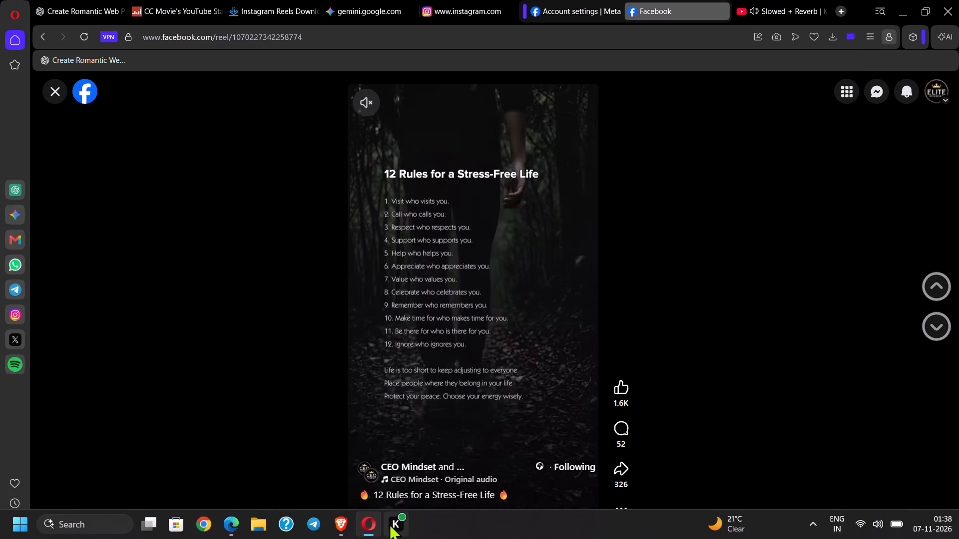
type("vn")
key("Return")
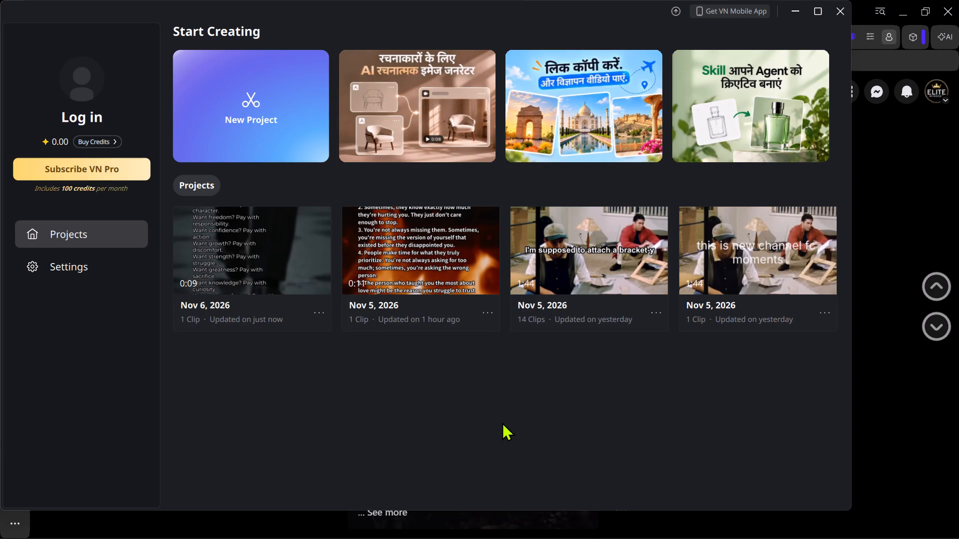
left_click(279, 250)
Narrow the closing text so it wraps inside the frame, and scale it down to match the quote block's text size.
left_click(399, 225)
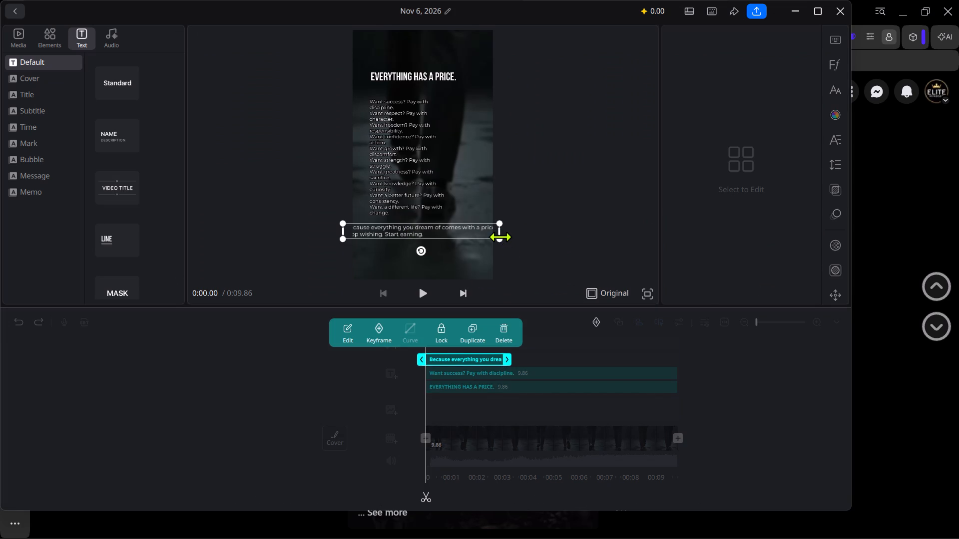
left_click_drag(500, 237, 462, 245)
left_click_drag(366, 234, 378, 237)
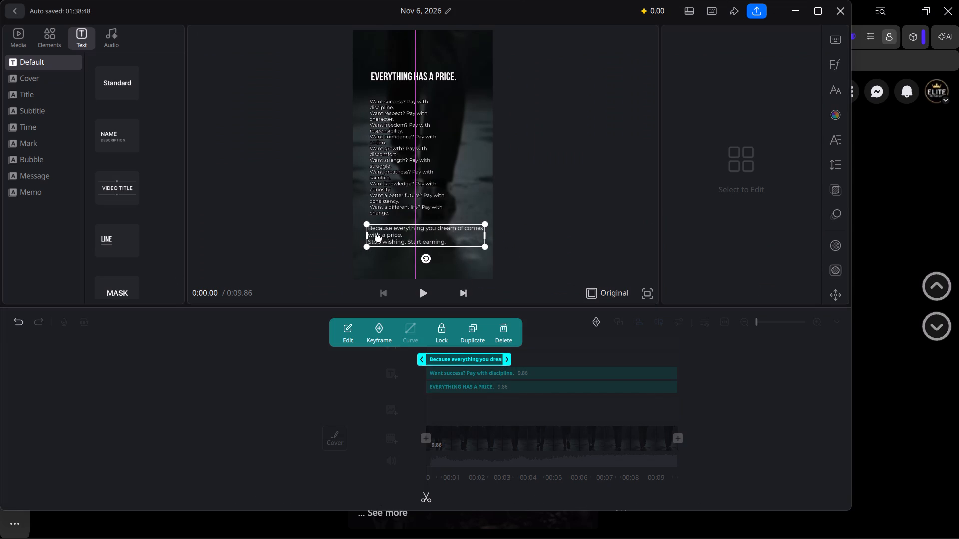
left_click_drag(378, 237, 379, 236)
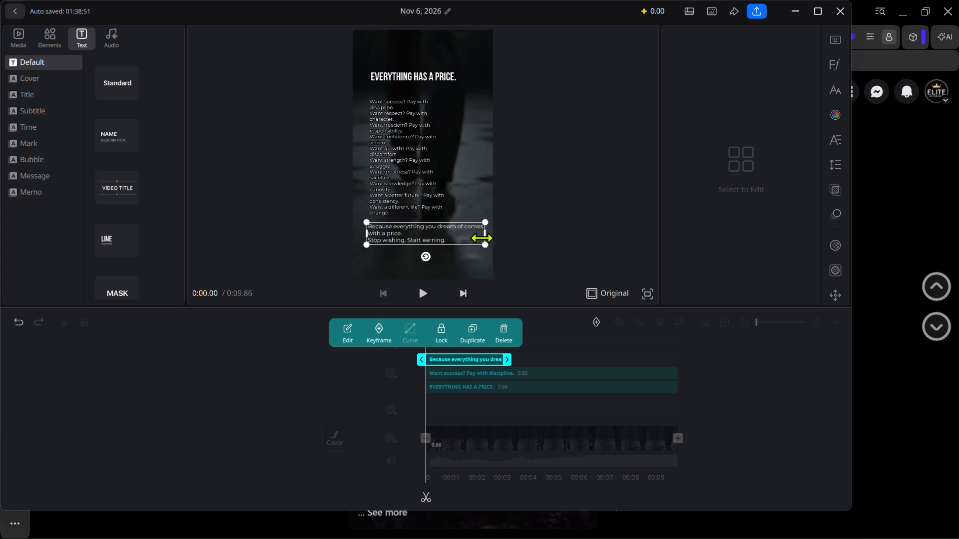
left_click_drag(485, 246, 474, 243)
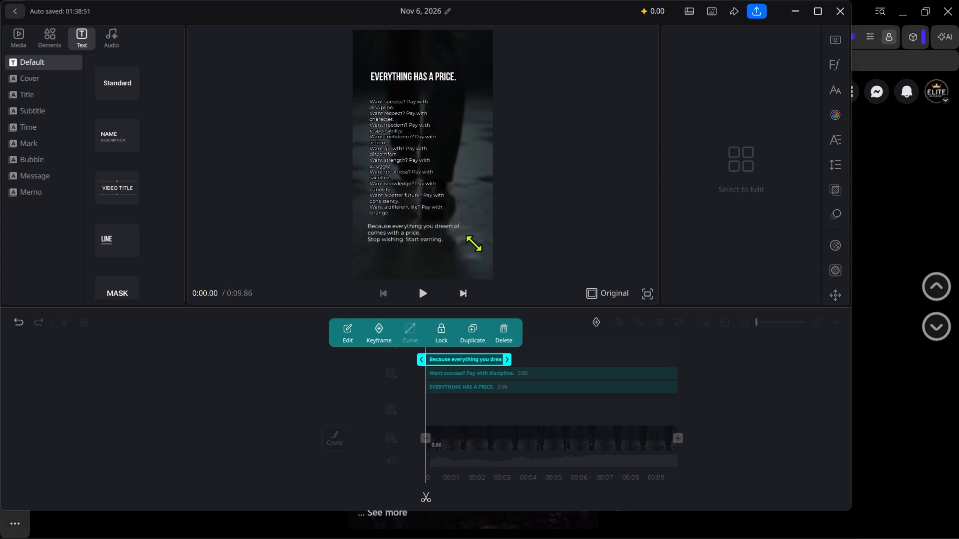
left_click_drag(474, 243, 468, 242)
Compare the font size settings of the quote block and the closing text.
left_click(425, 194)
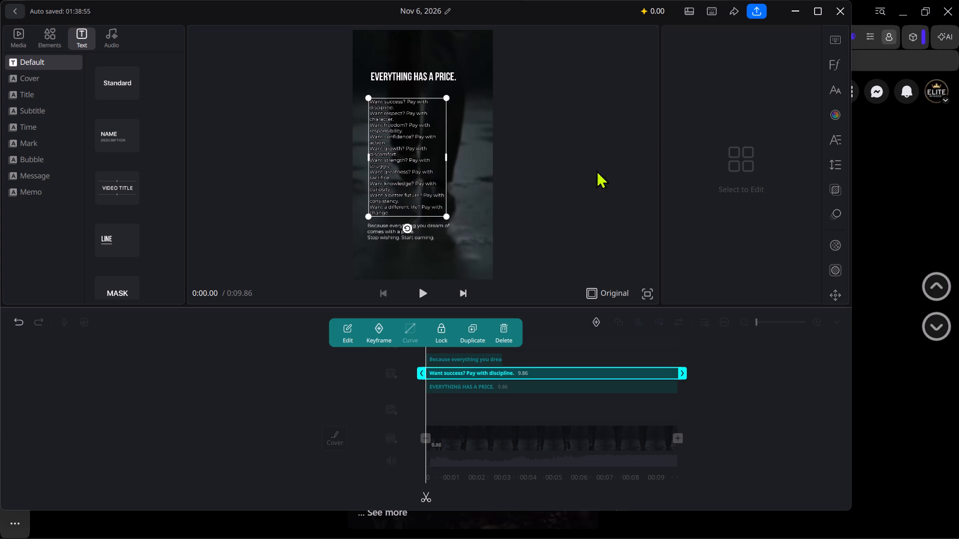
left_click(826, 87)
left_click(501, 143)
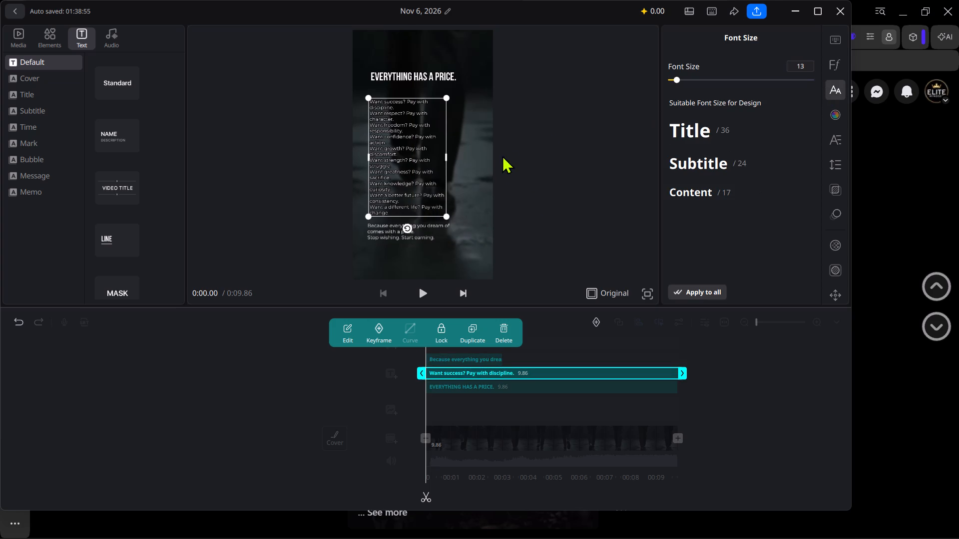
left_click(411, 234)
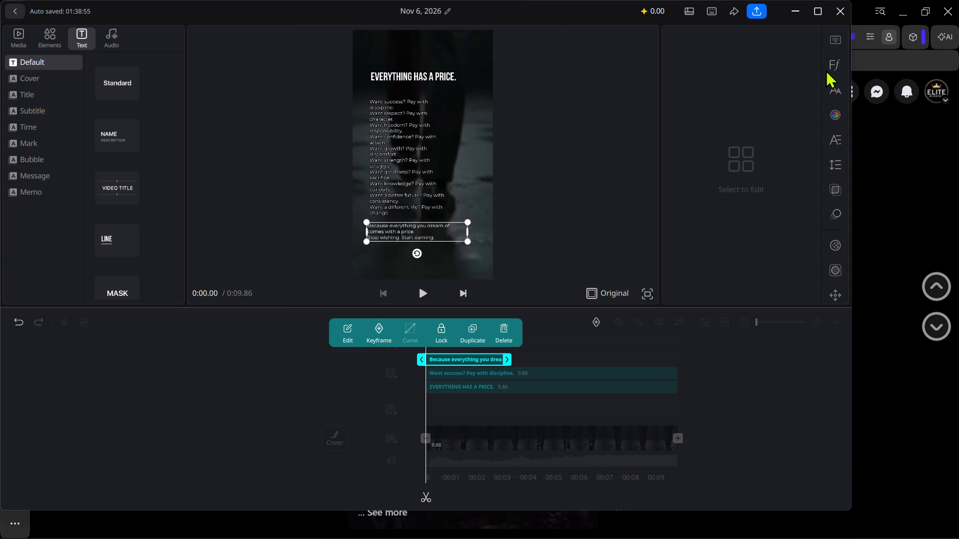
left_click(826, 64)
left_click(842, 43)
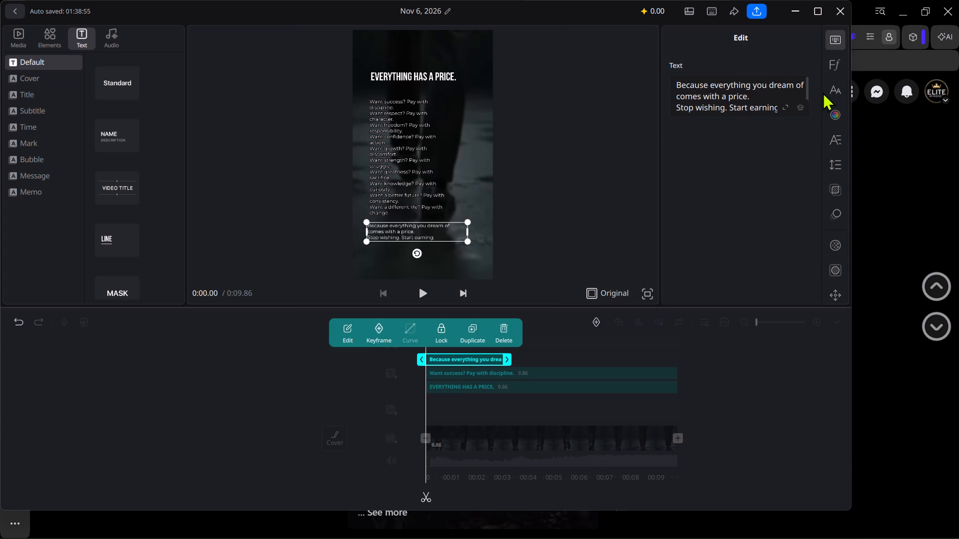
left_click(829, 90)
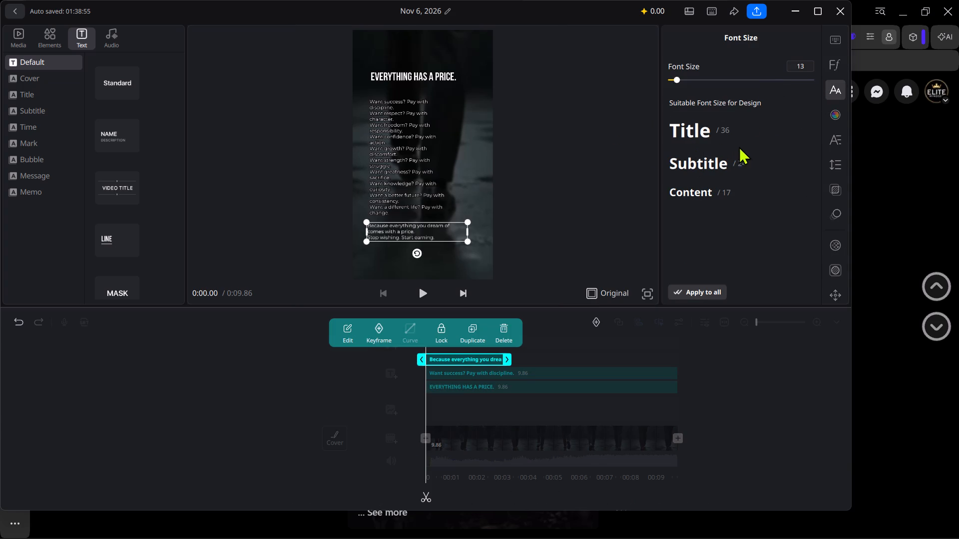
Add a black 000000 stroke of size 20 to the closing text.
left_click(832, 117)
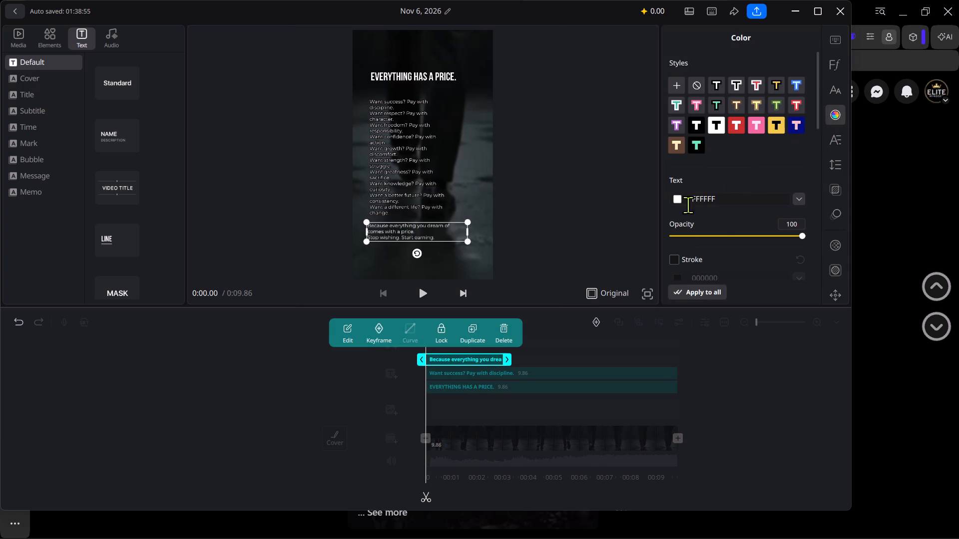
left_click(675, 262)
scroll(752, 237, "down", 2)
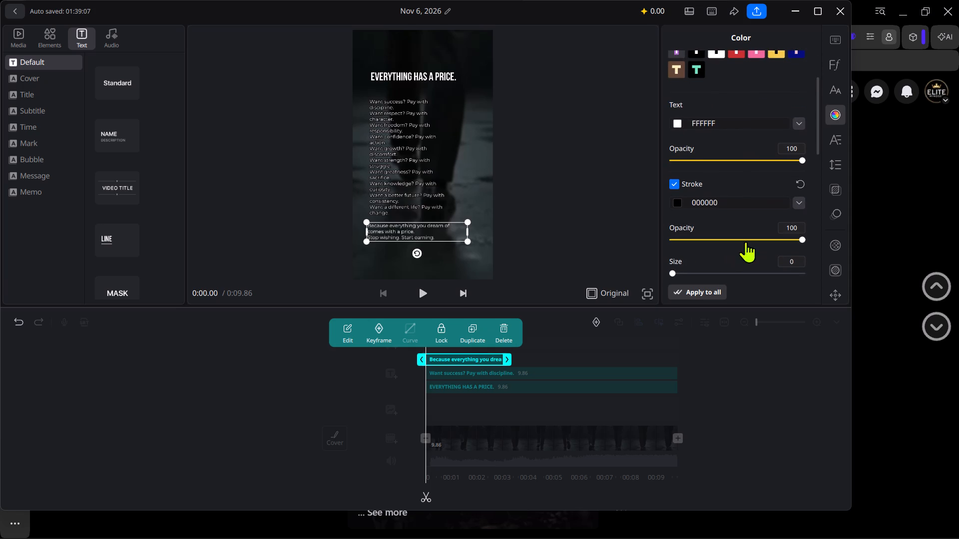
left_click(805, 272)
left_click(586, 248)
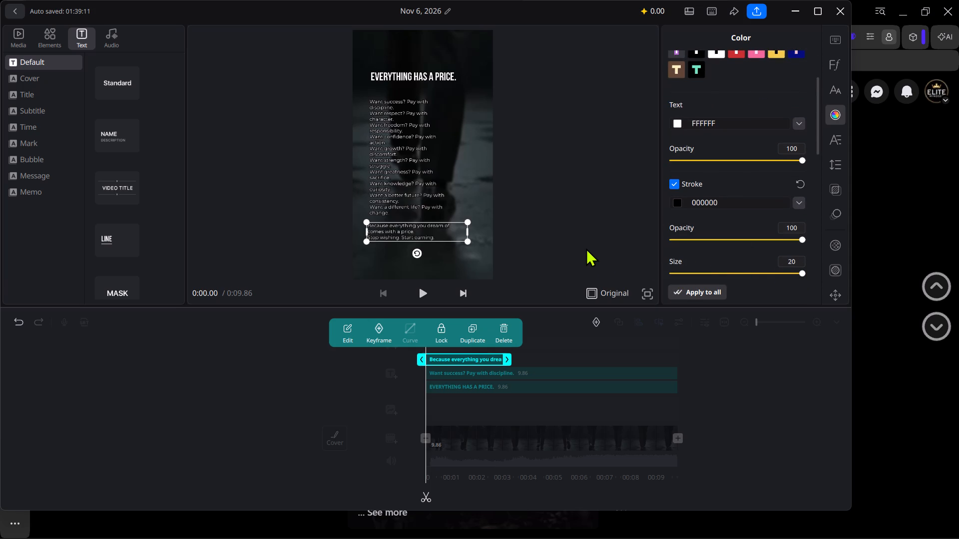
Widen the closing text so "comes" fits on its first line, and shift it toward the quote block's left edge.
left_click(383, 225)
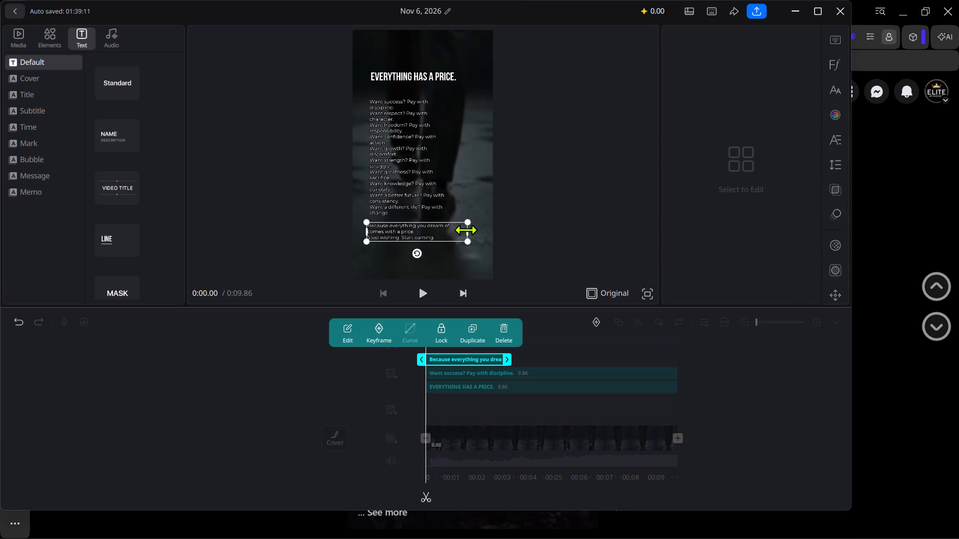
left_click_drag(469, 232, 480, 234)
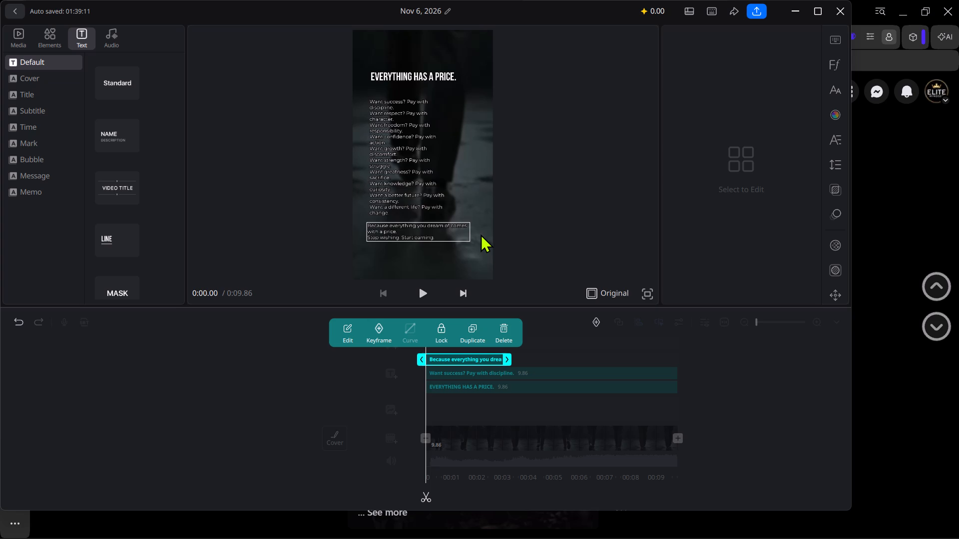
left_click_drag(480, 234, 482, 234)
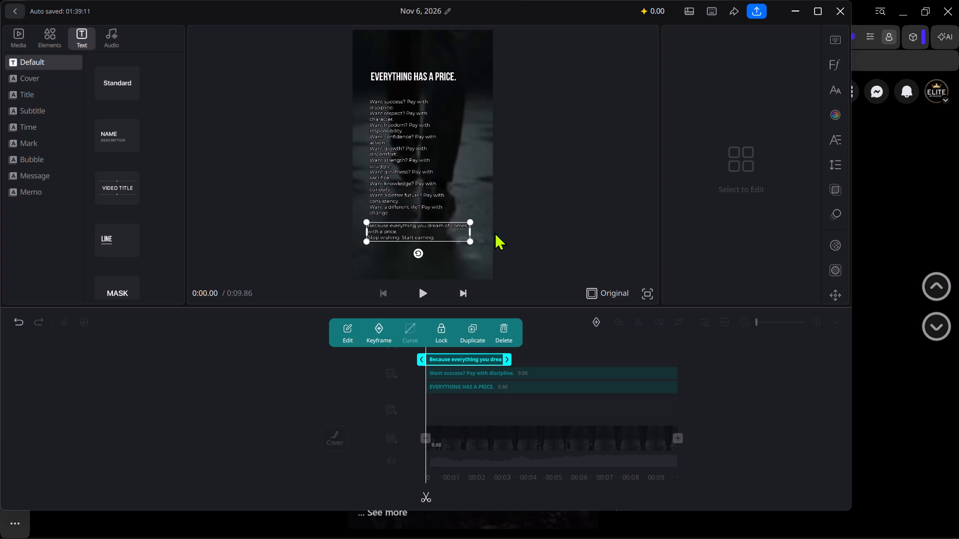
left_click(534, 230)
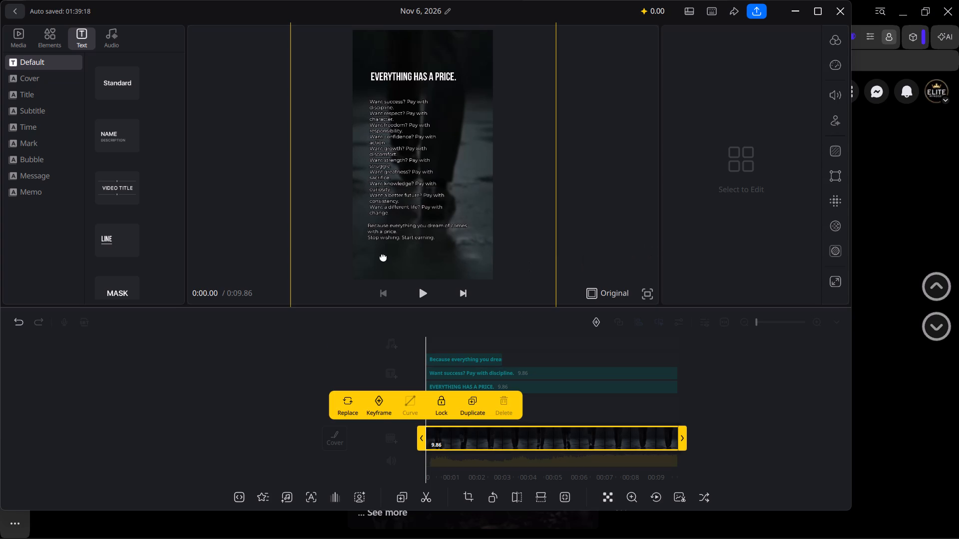
left_click(390, 232)
left_click(390, 231)
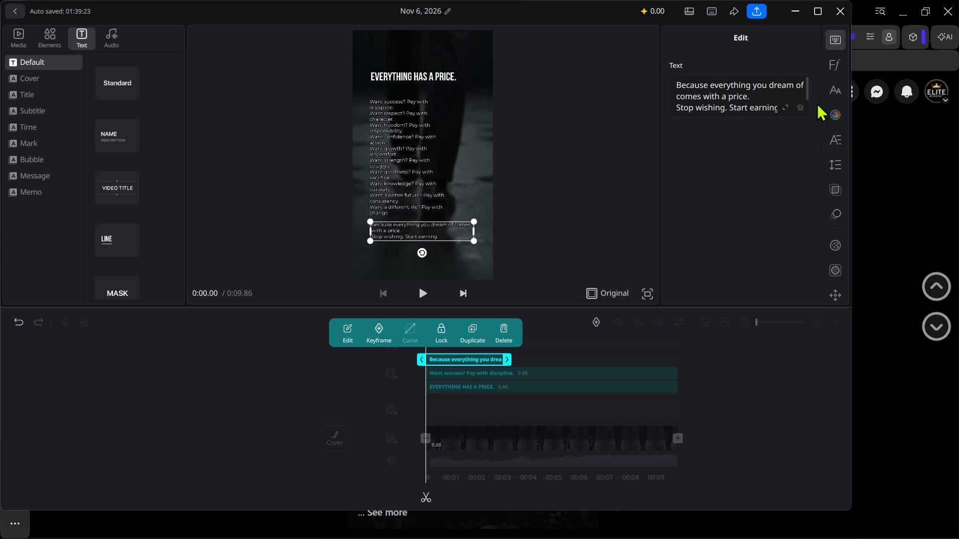
Check the color and stroke settings applied to the closing text.
left_click(837, 128)
left_click(838, 114)
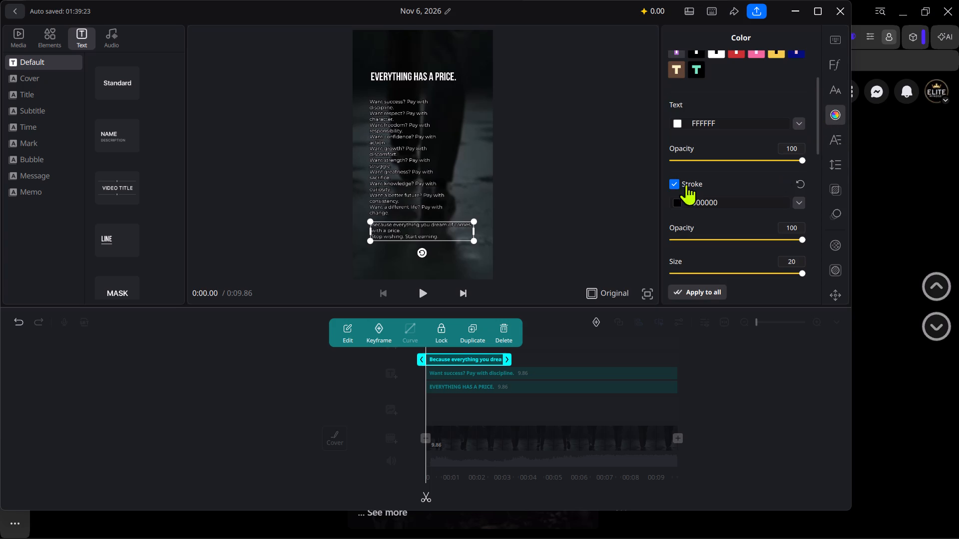
left_click(601, 198)
left_click(421, 228)
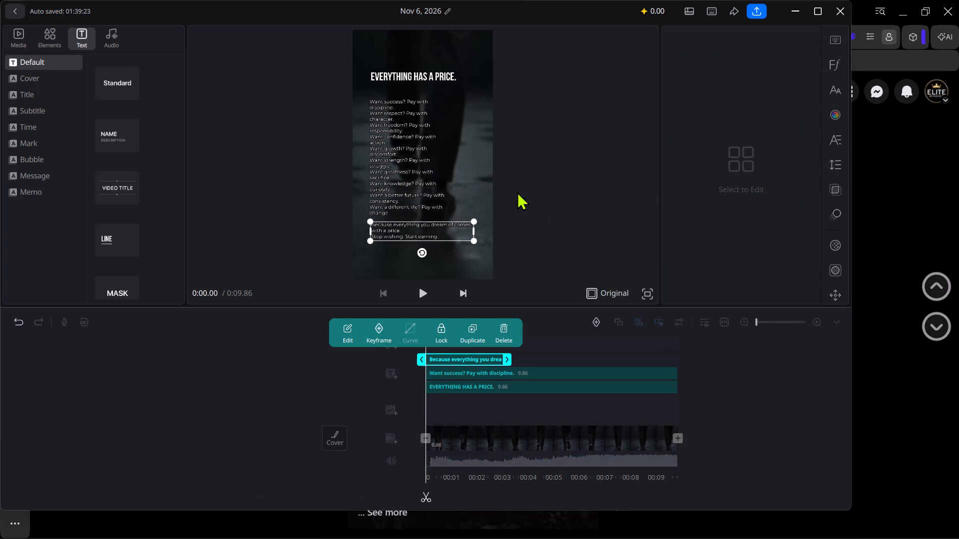
left_click(836, 77)
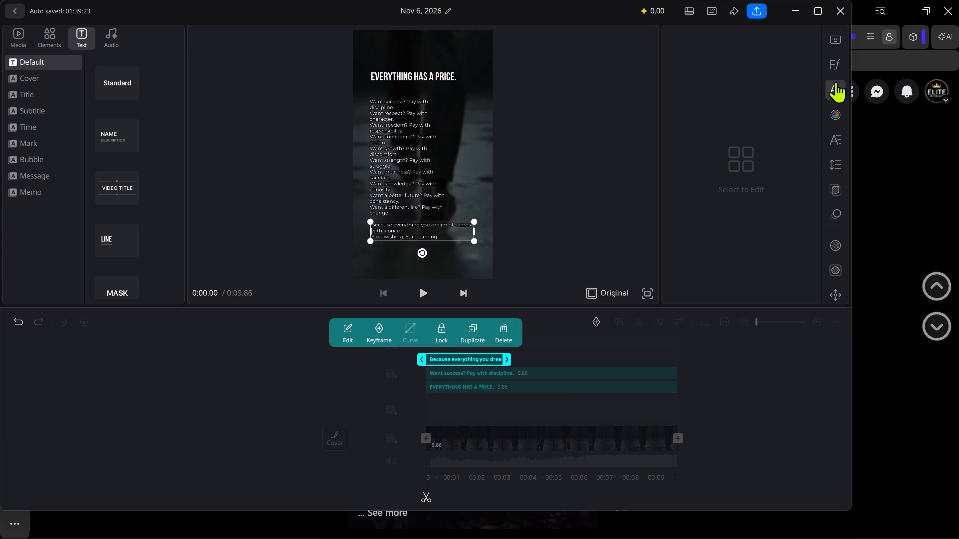
left_click(836, 82)
left_click(590, 148)
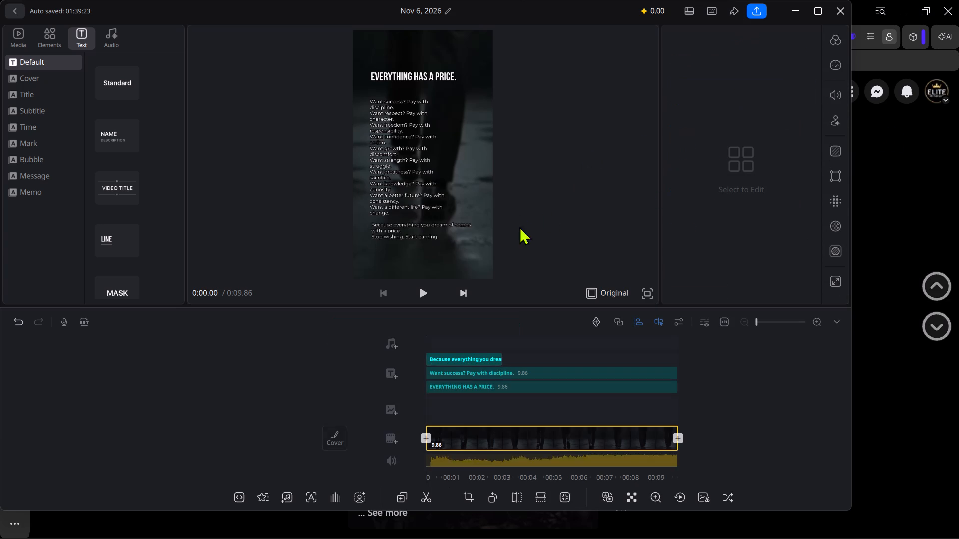
Nudge the closing text so its left edge lines up with the quote block, and deselect it.
left_click(387, 229)
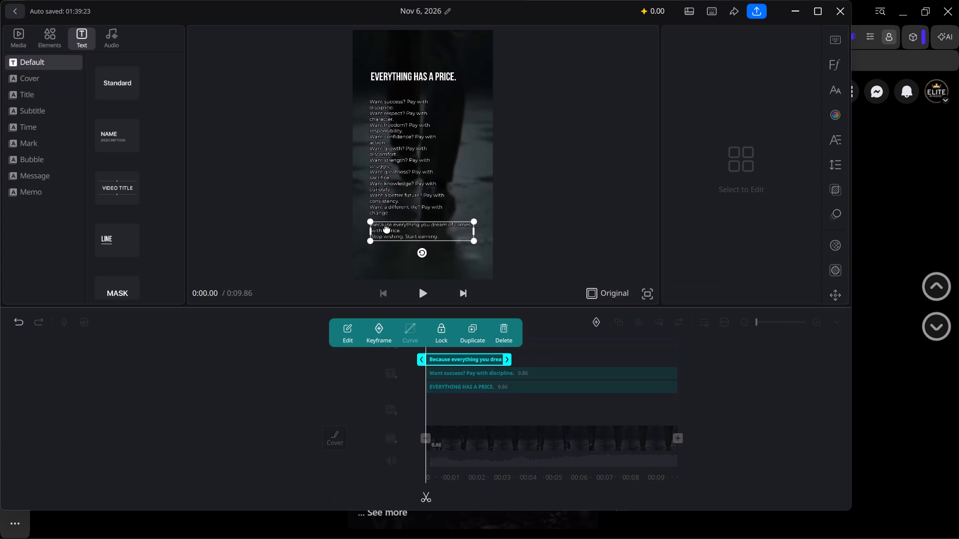
left_click(387, 229)
left_click(569, 204)
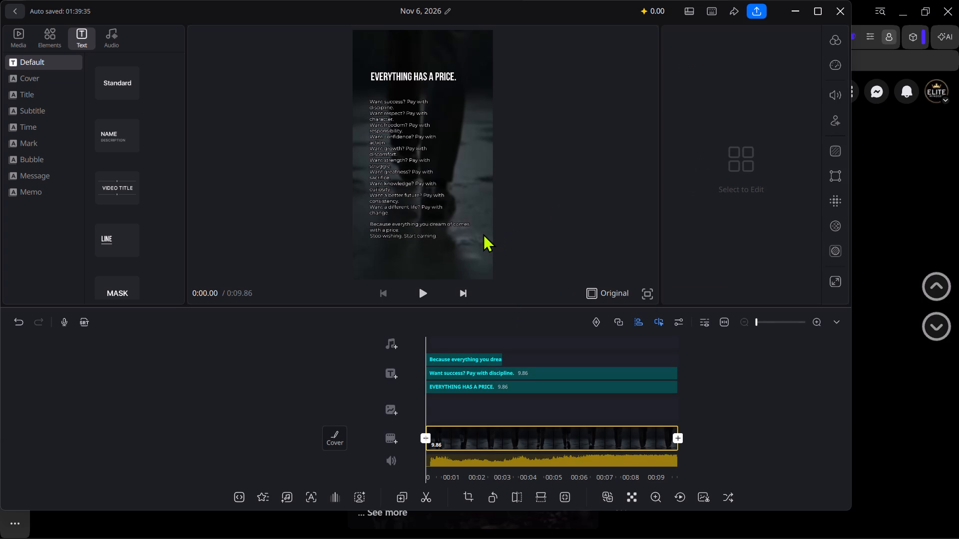
Examine the title, quote block and closing text layout in the full-screen preview.
left_click(646, 294)
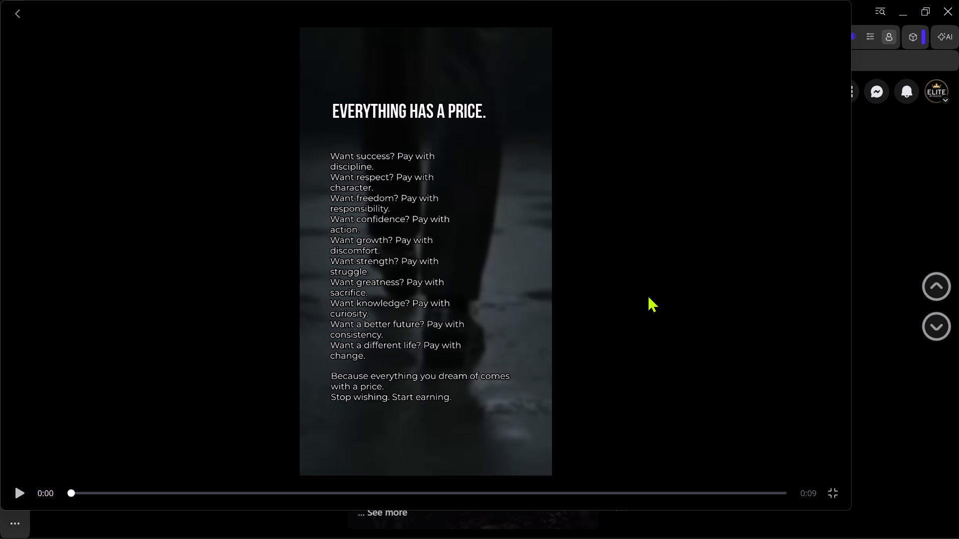
left_click(834, 499)
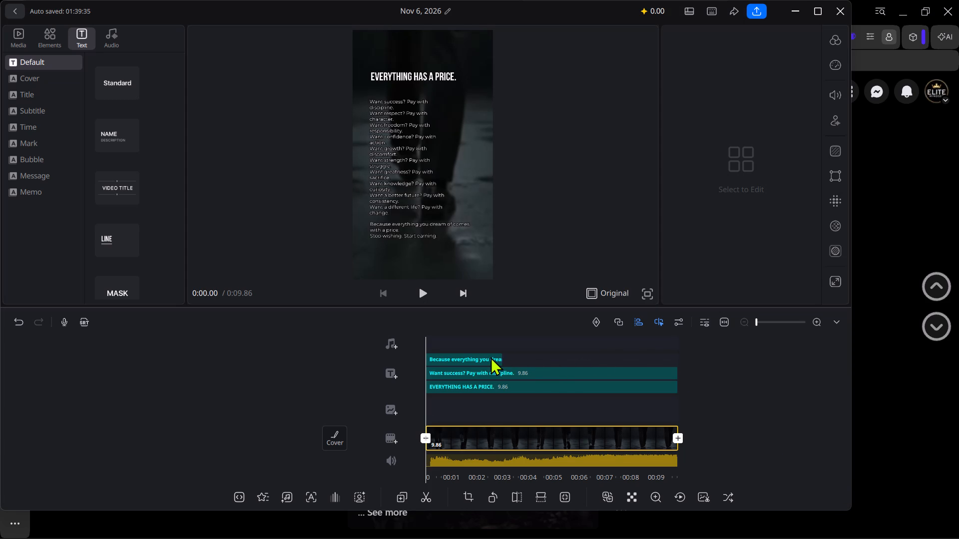
Extend the closing text clip to the full 9.86-second length of the video.
left_click(490, 357)
left_click_drag(442, 356, 495, 359)
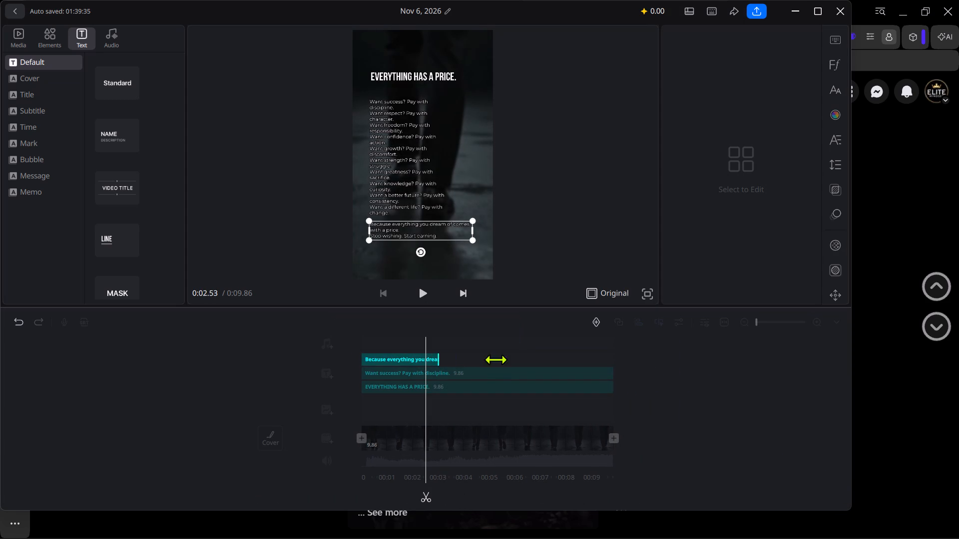
left_click_drag(495, 359, 615, 383)
left_click(697, 376)
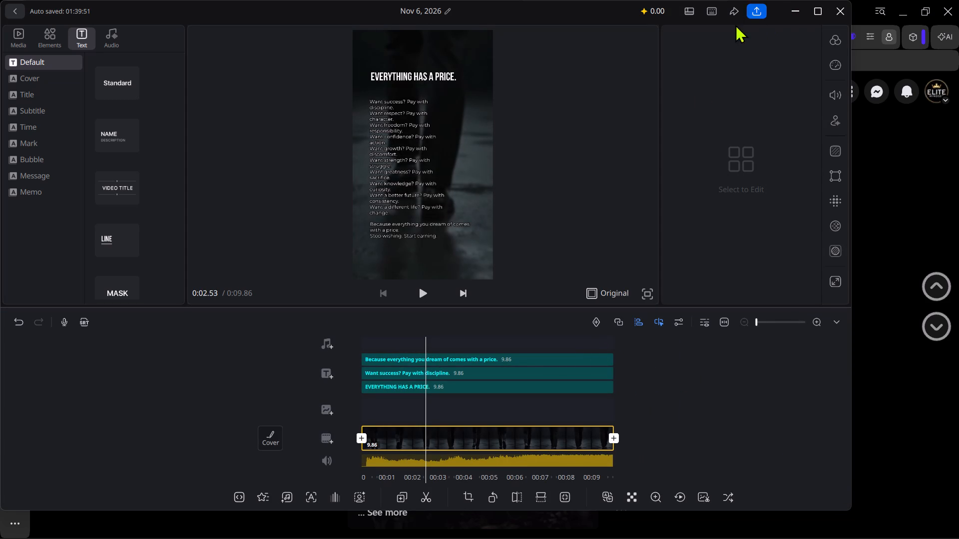
Open the export settings for the video.
left_click(755, 13)
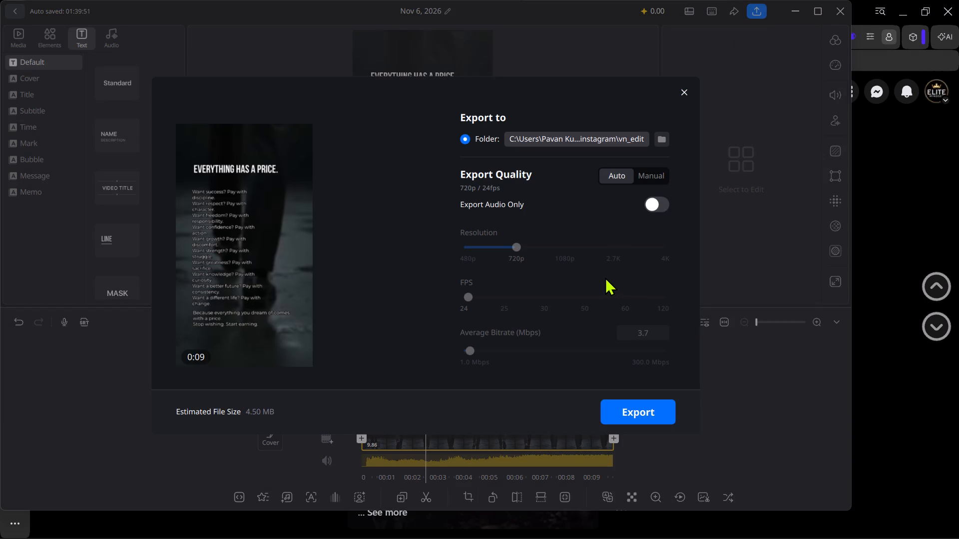
Switch the export quality to manual with 1080p resolution and 30 fps.
left_click(658, 177)
left_click(563, 247)
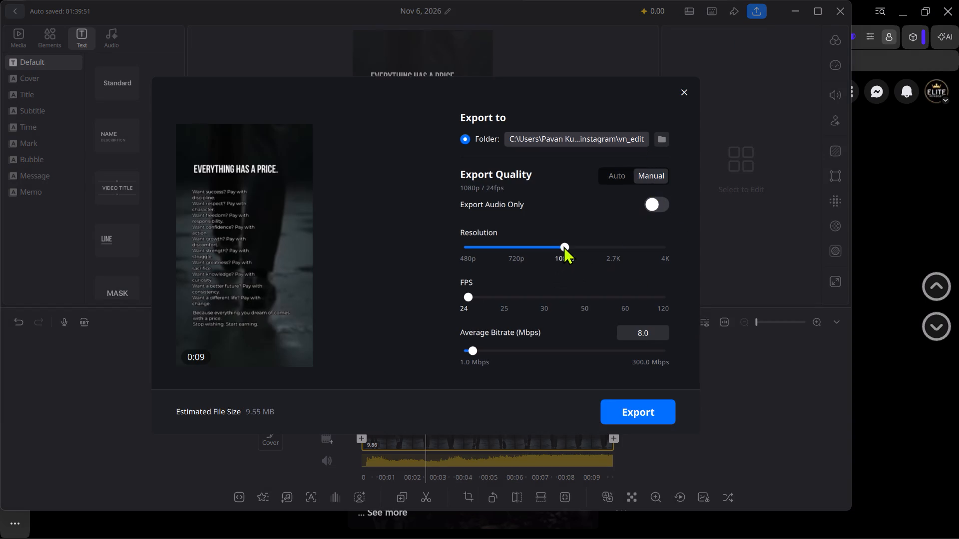
left_click(542, 296)
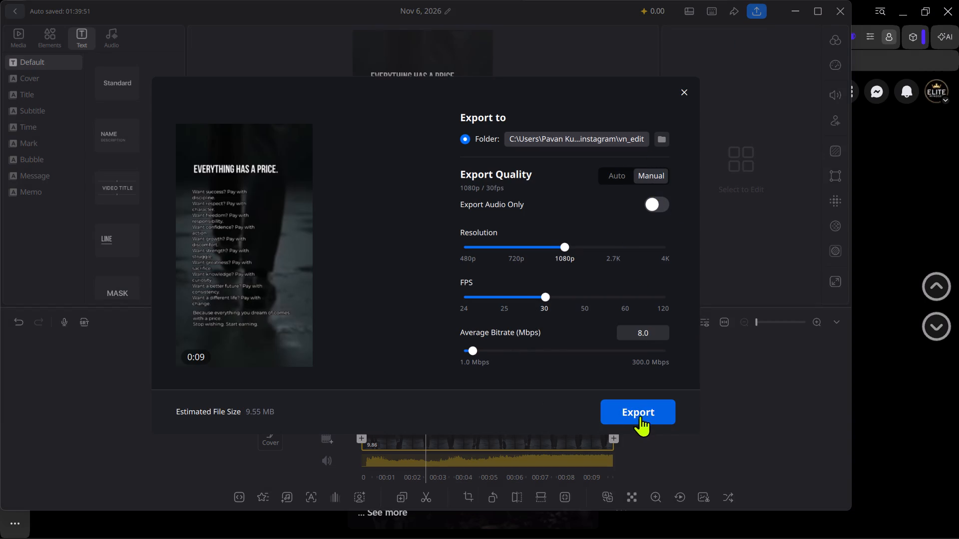
Export the reel to the vn_edit folder, finish the export and close the video editor.
left_click(641, 414)
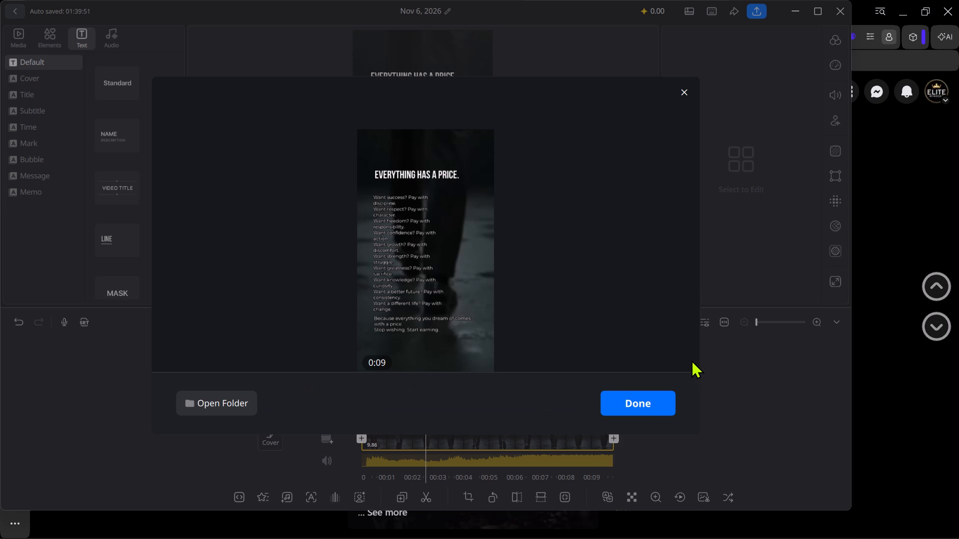
left_click(627, 399)
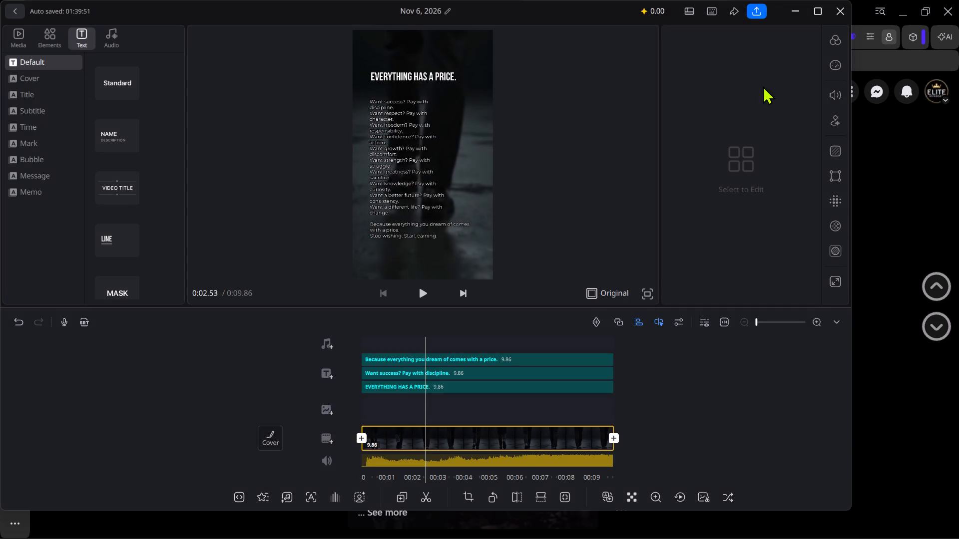
left_click(848, 11)
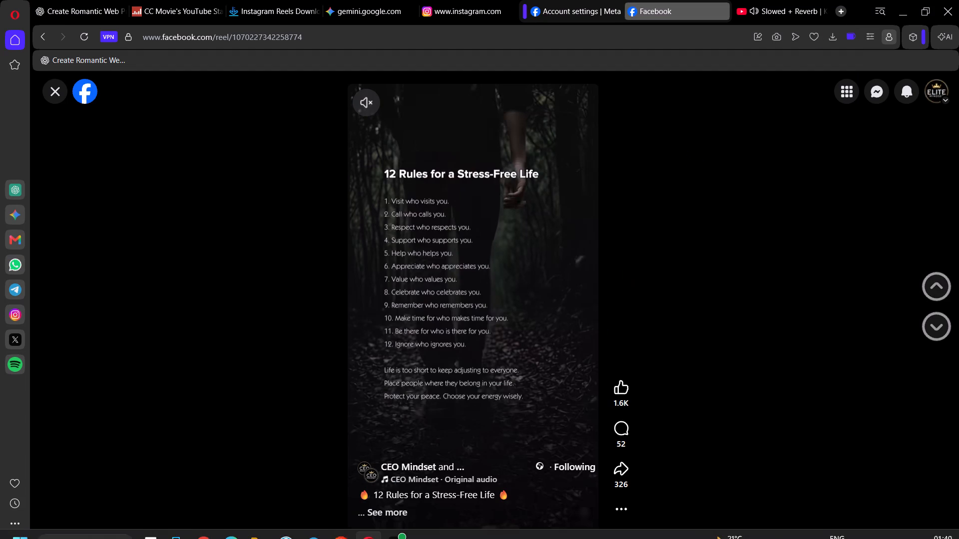